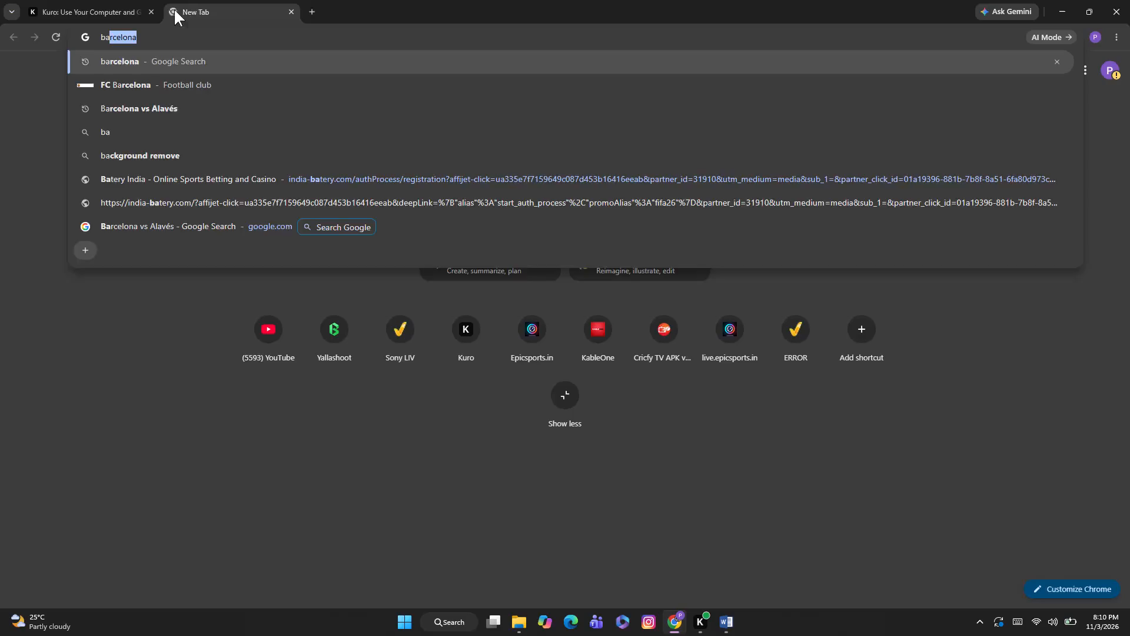
Search the web for "background remove" and open the remove.bg website.
text(ck)
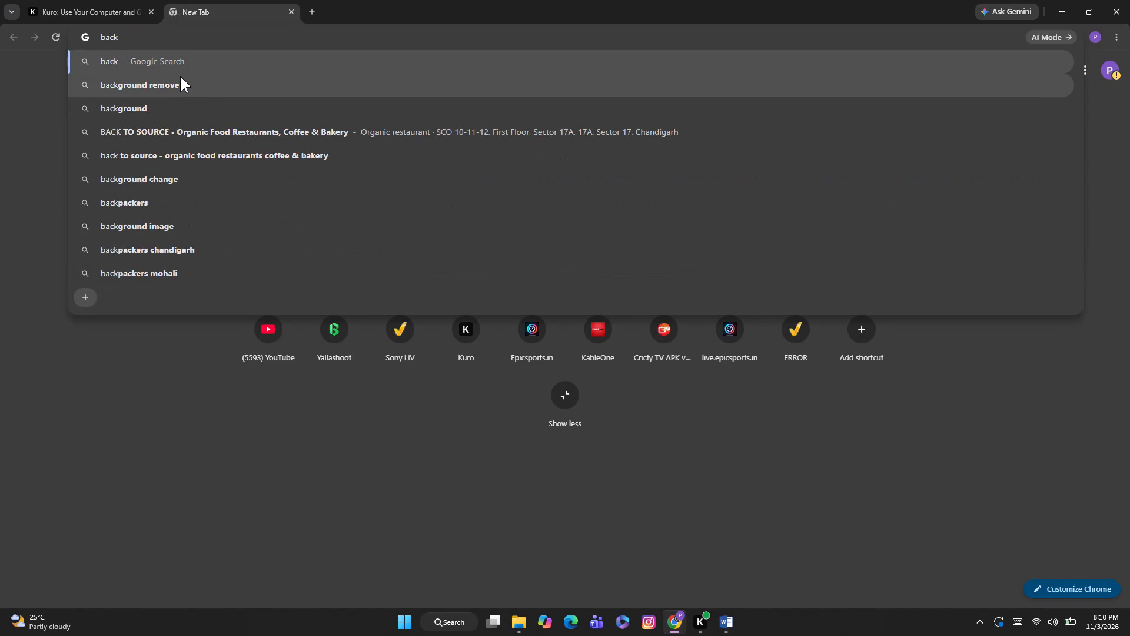
click(180, 77)
click(259, 184)
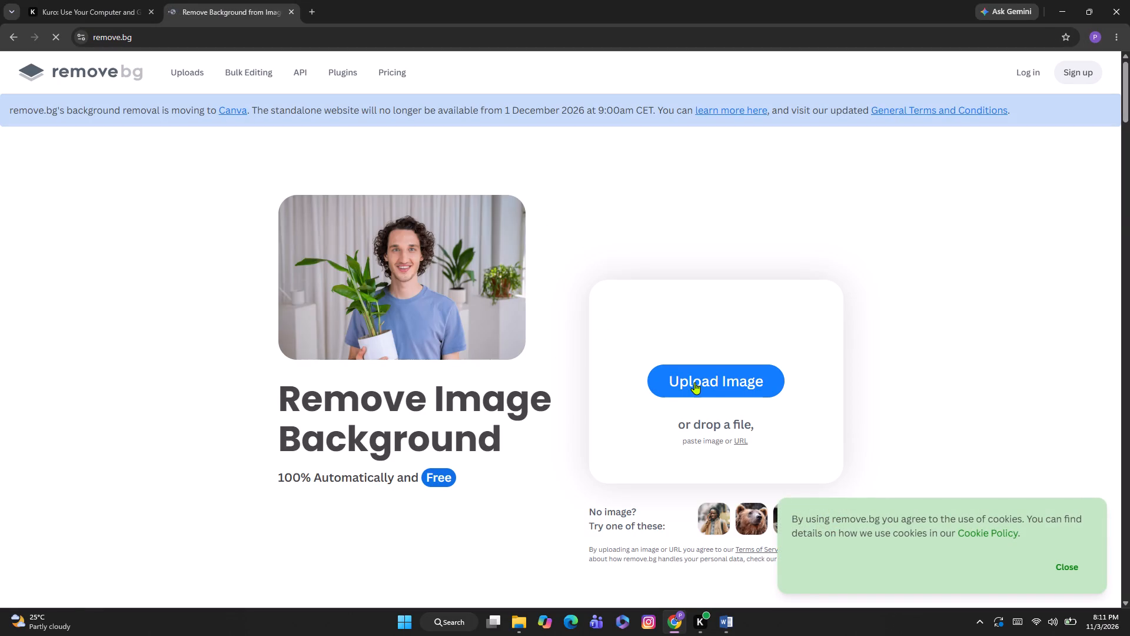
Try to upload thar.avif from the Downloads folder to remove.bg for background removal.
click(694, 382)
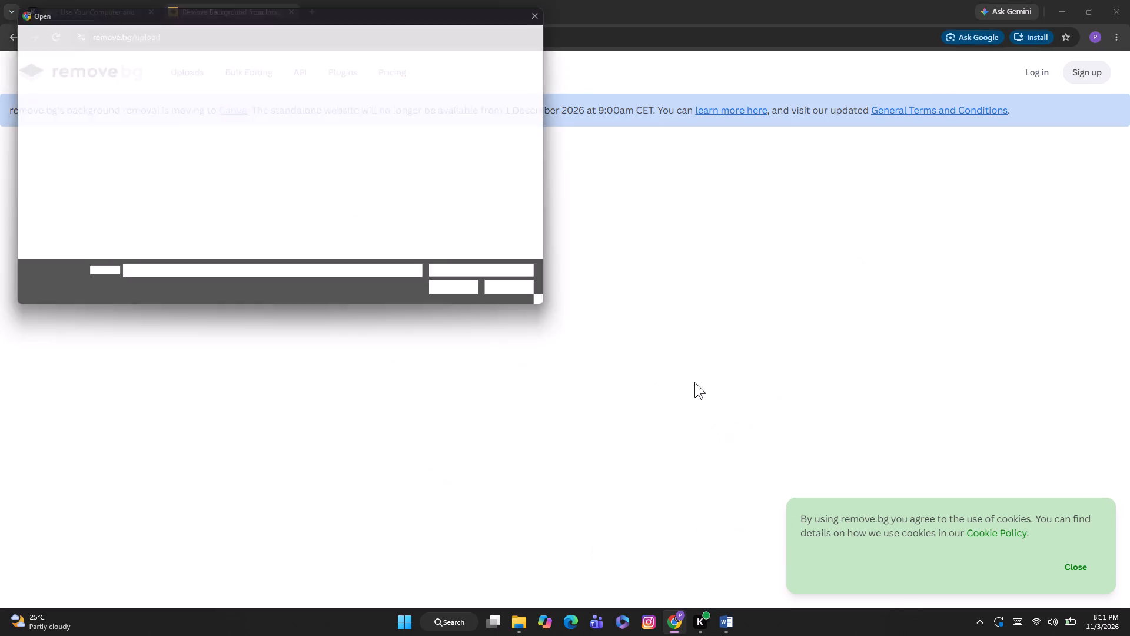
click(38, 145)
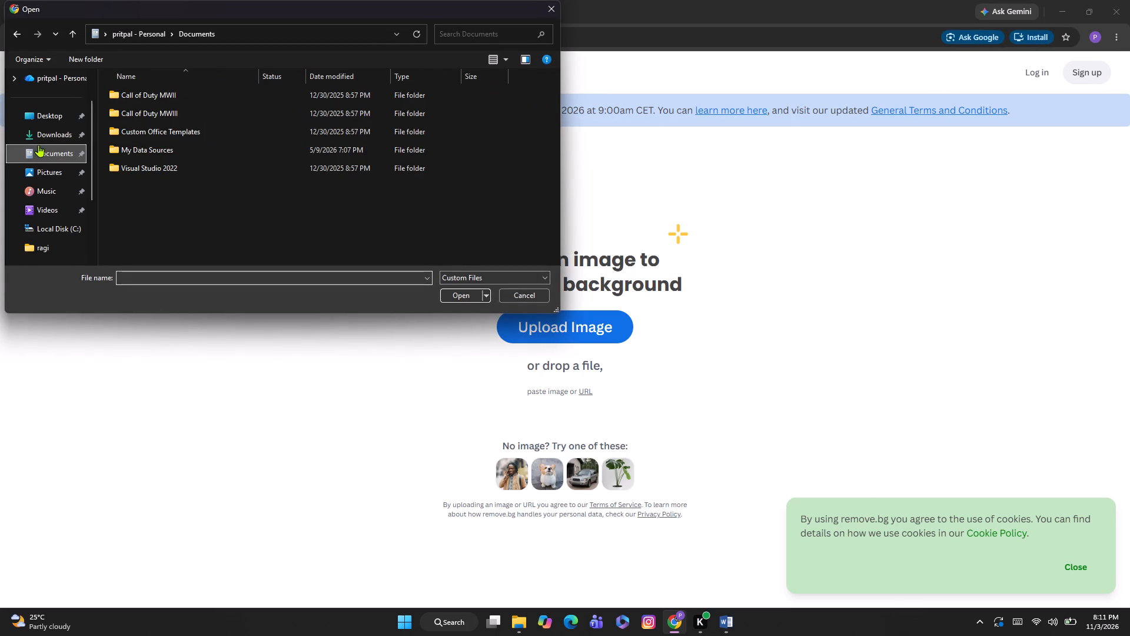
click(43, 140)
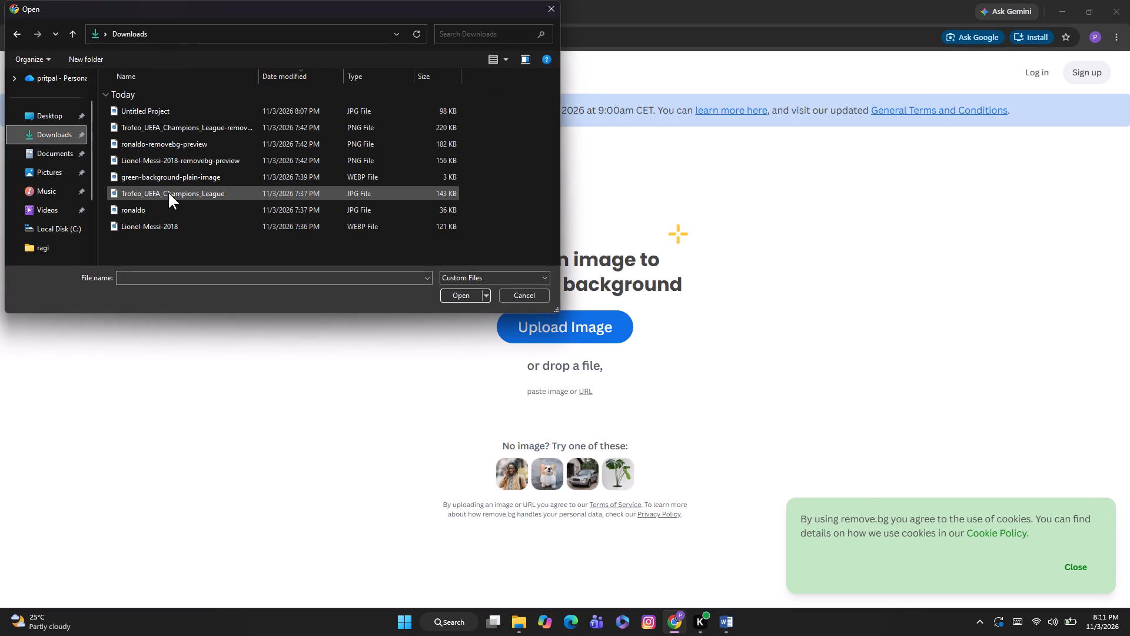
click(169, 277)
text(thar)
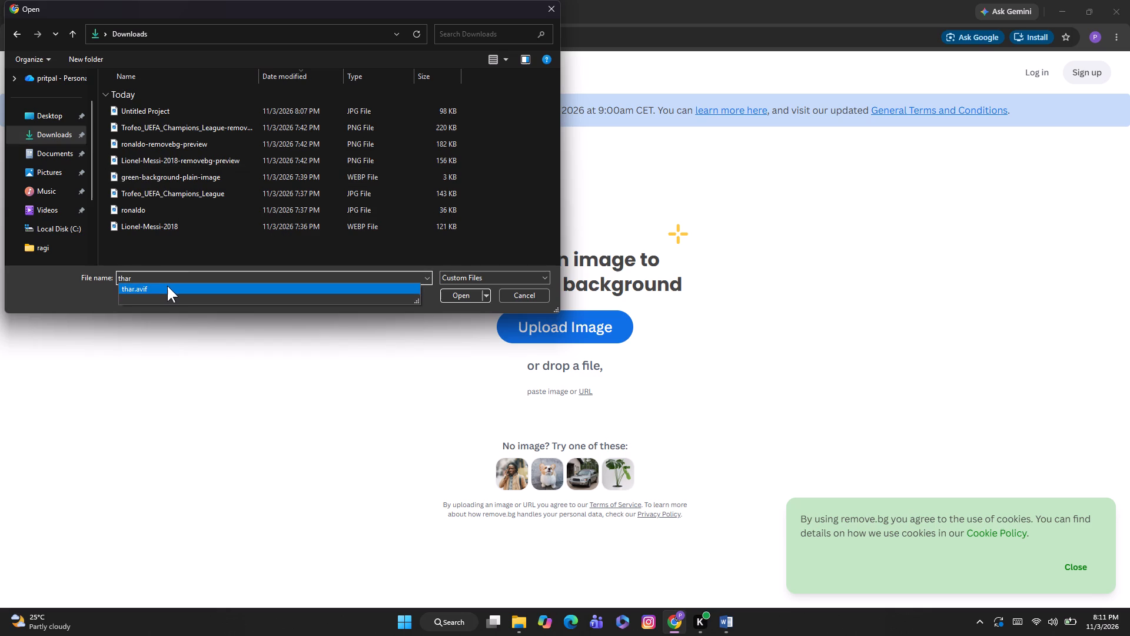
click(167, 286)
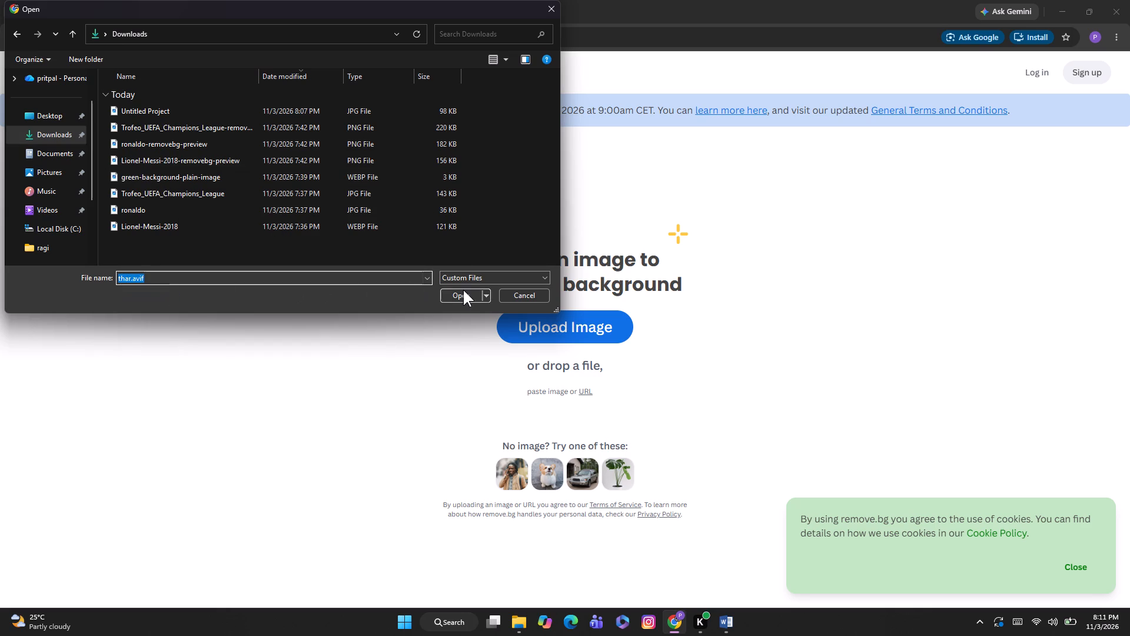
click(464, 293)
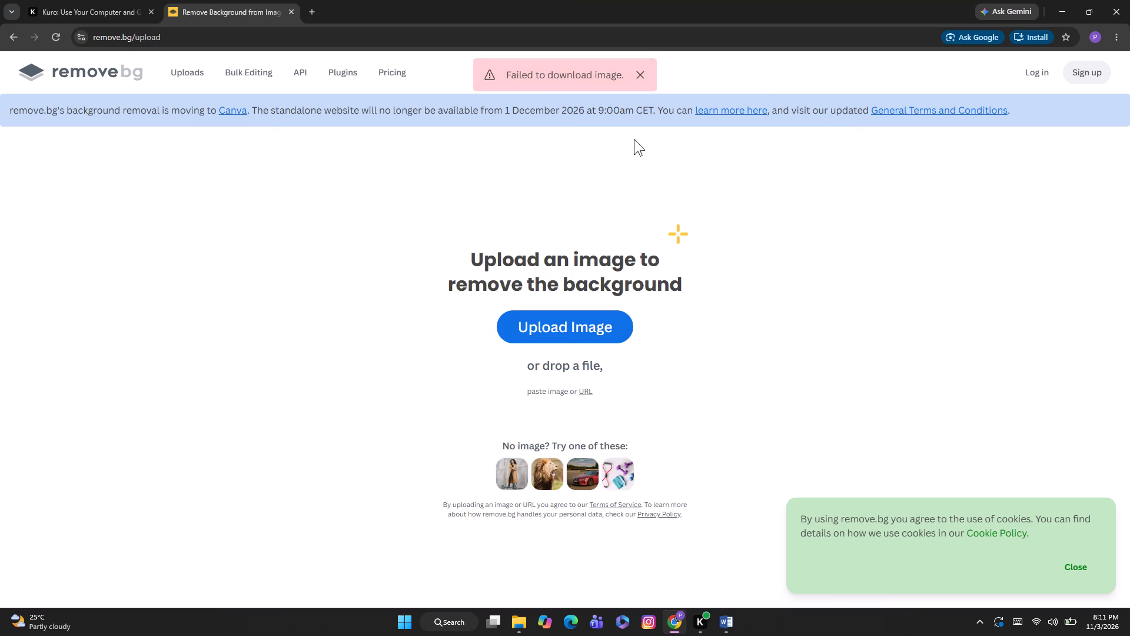
Switch to the blank document in Microsoft Word.
click(1062, 11)
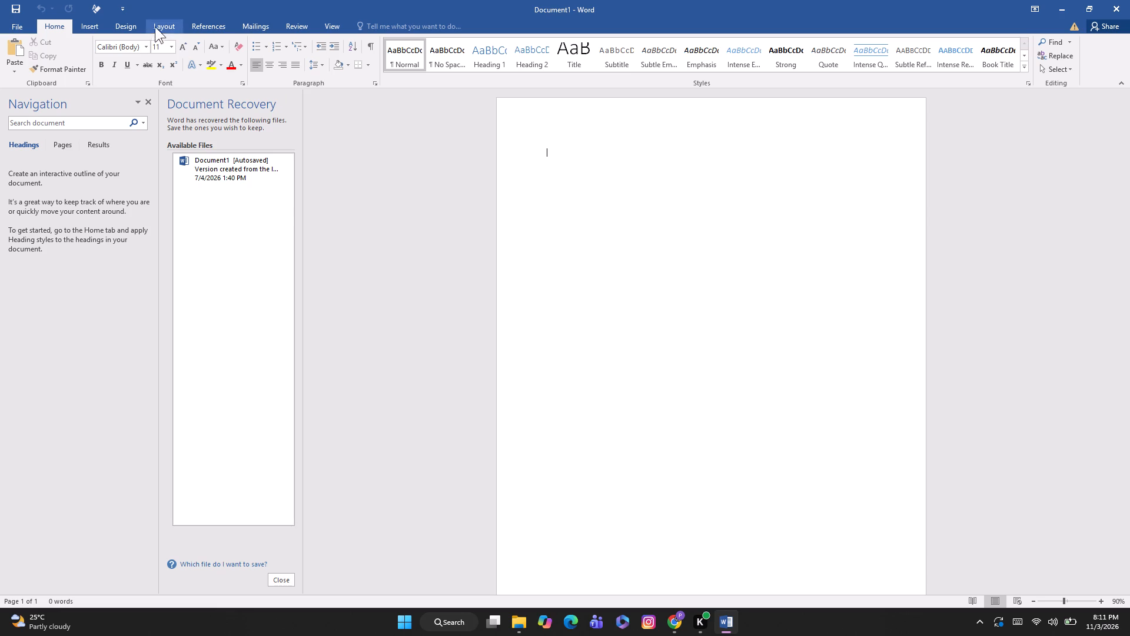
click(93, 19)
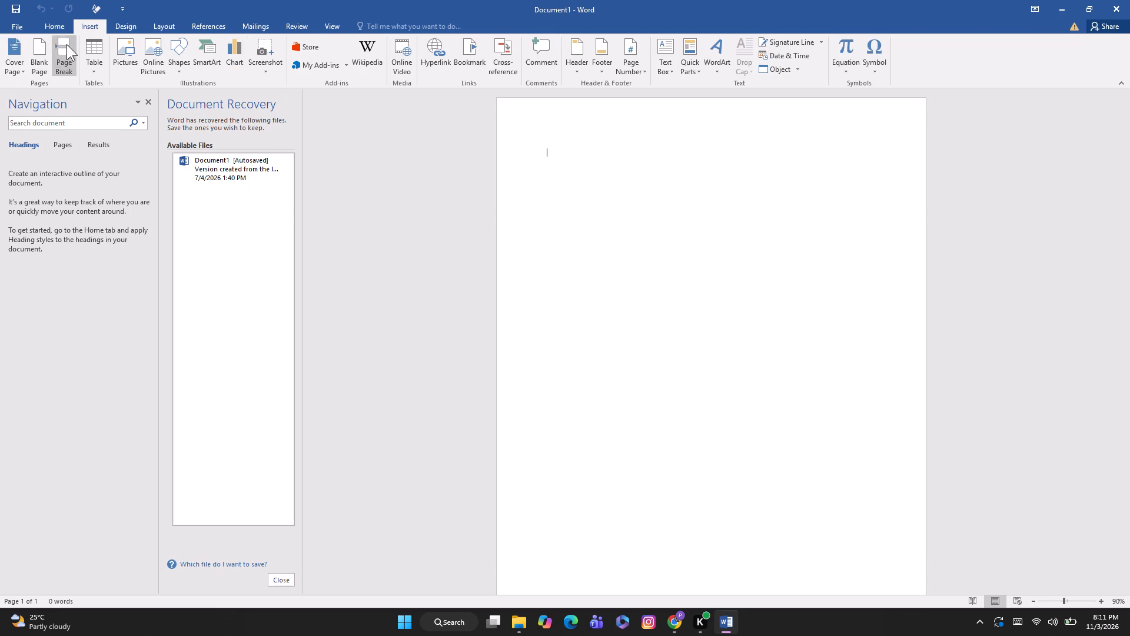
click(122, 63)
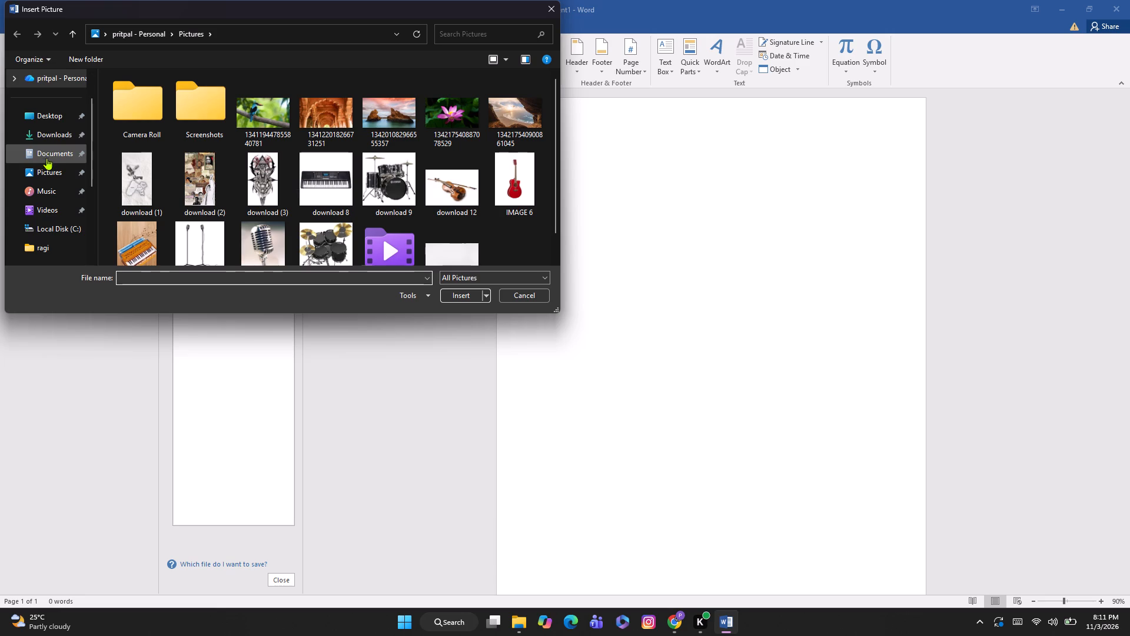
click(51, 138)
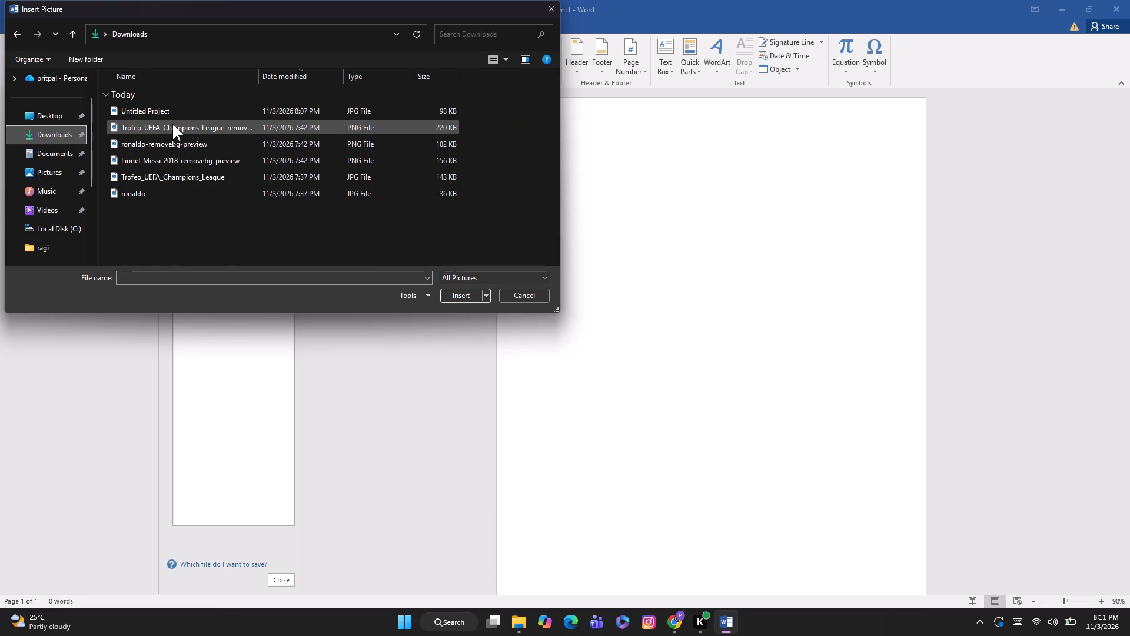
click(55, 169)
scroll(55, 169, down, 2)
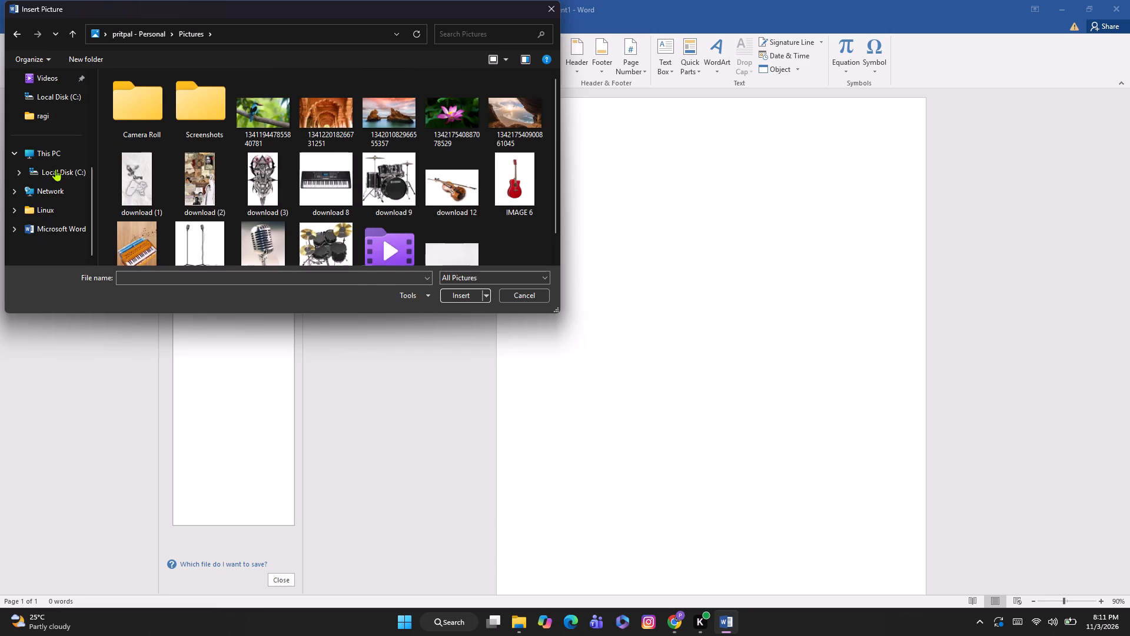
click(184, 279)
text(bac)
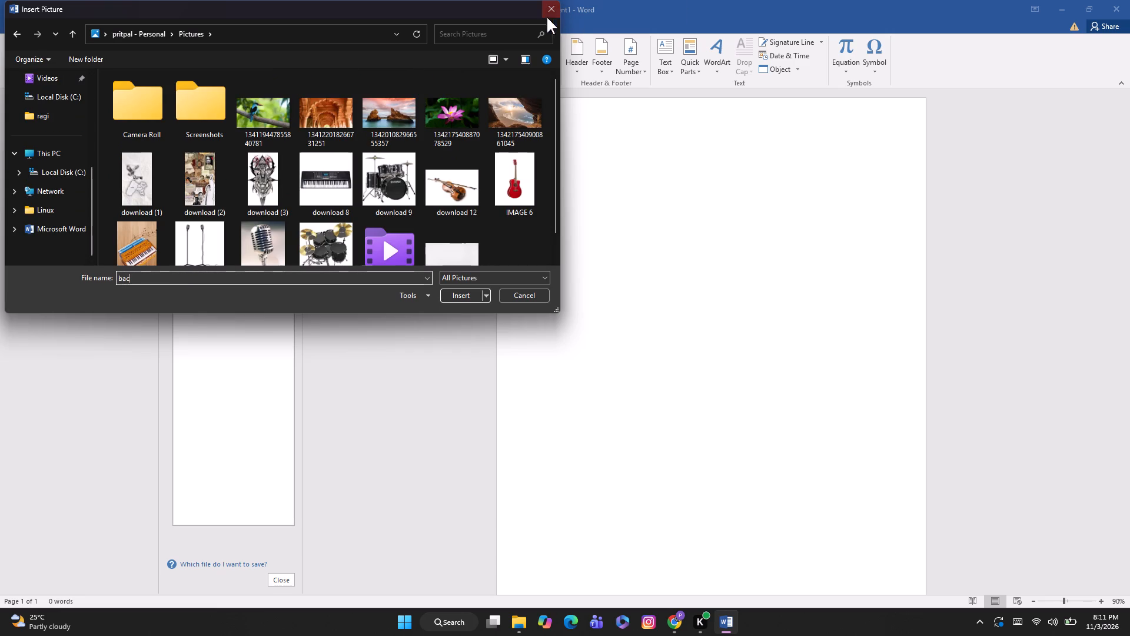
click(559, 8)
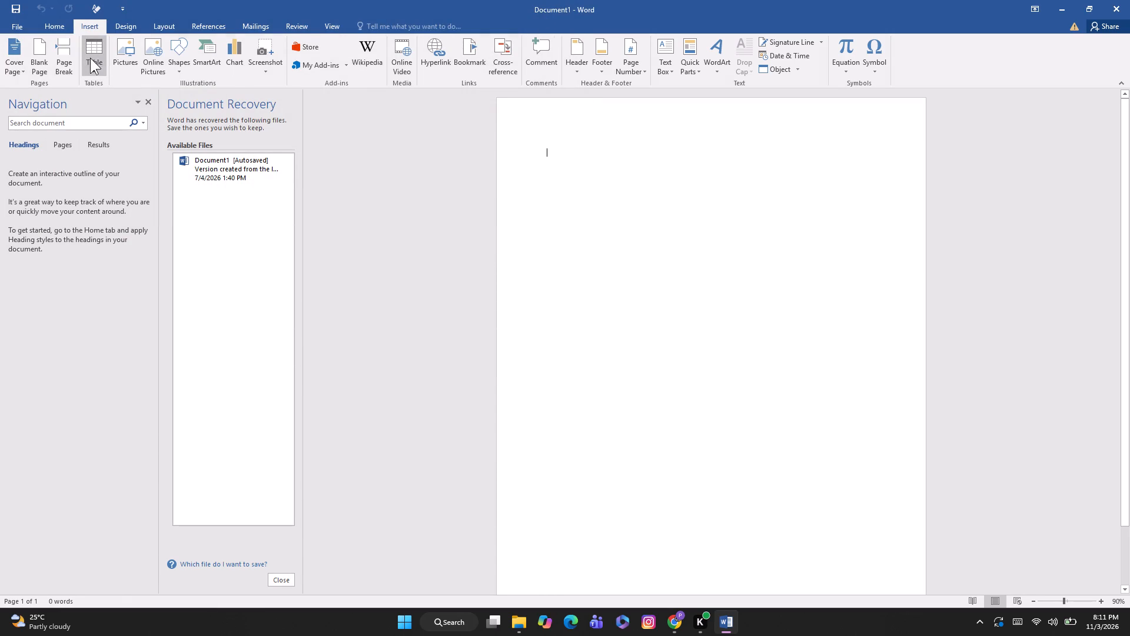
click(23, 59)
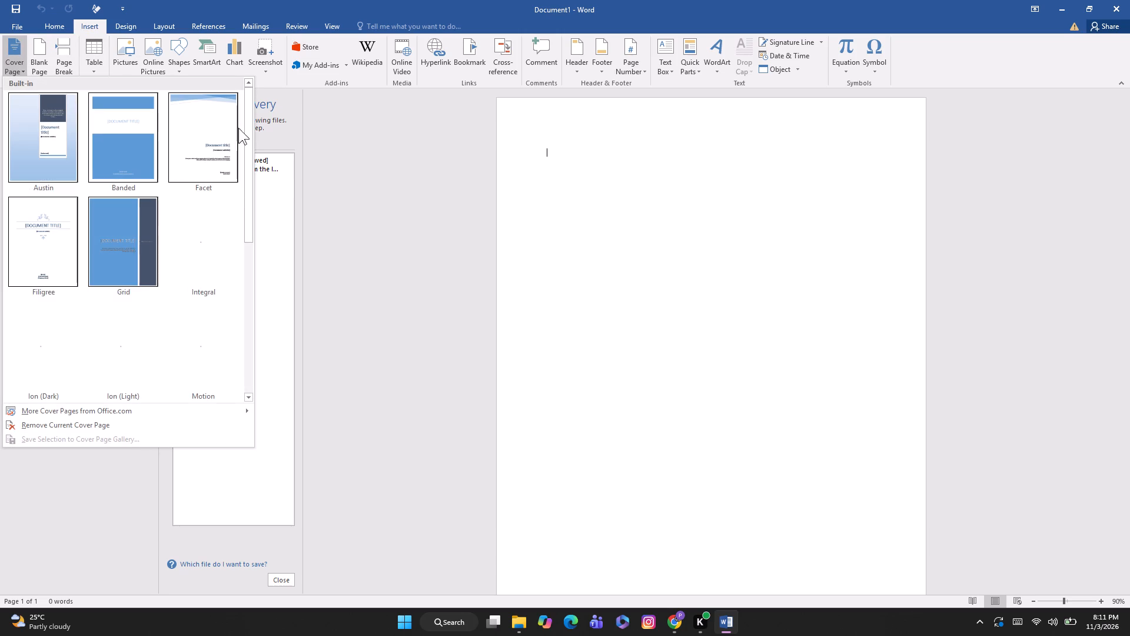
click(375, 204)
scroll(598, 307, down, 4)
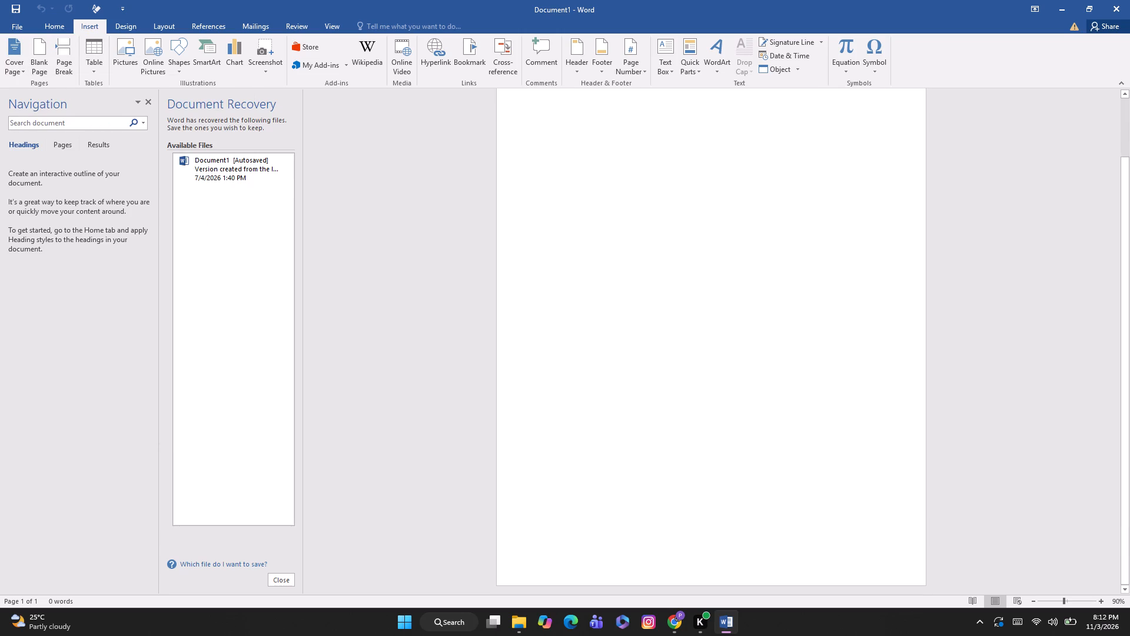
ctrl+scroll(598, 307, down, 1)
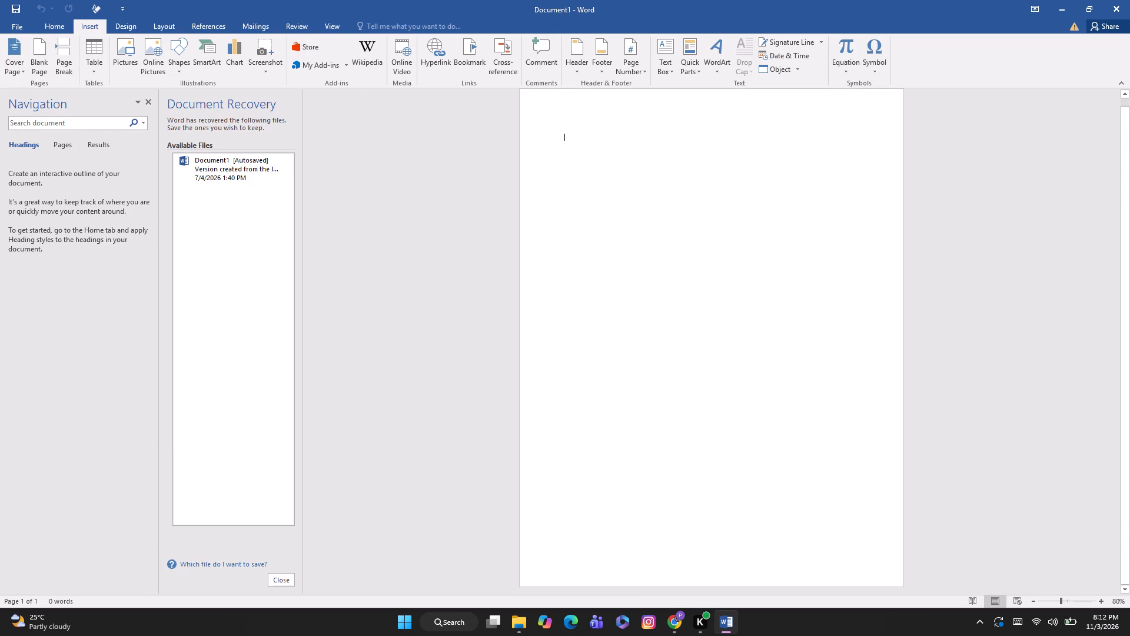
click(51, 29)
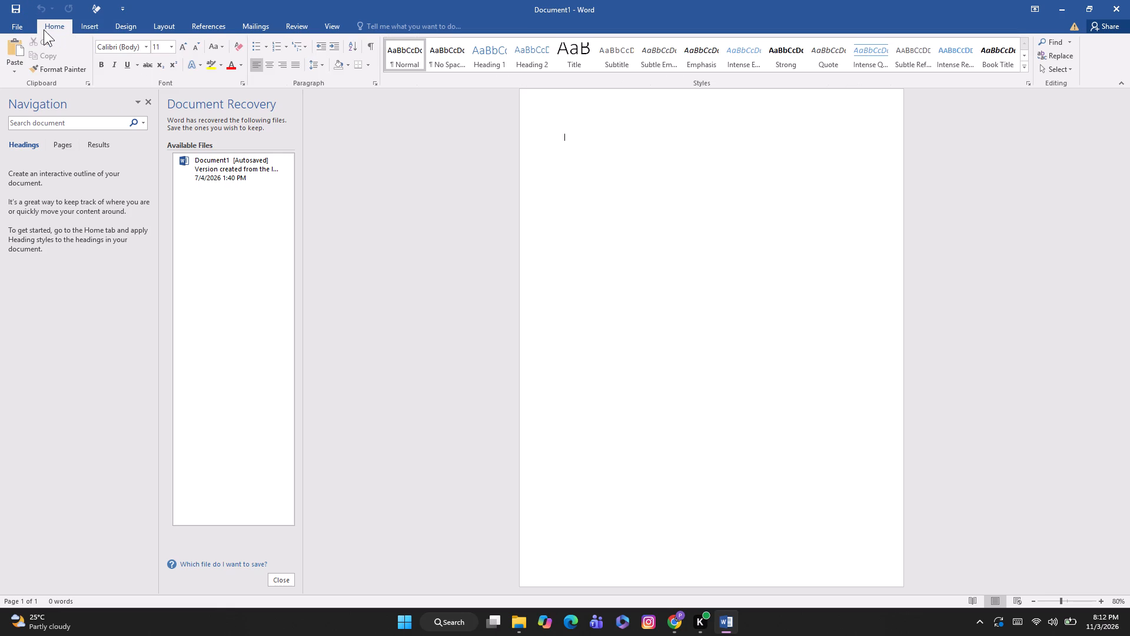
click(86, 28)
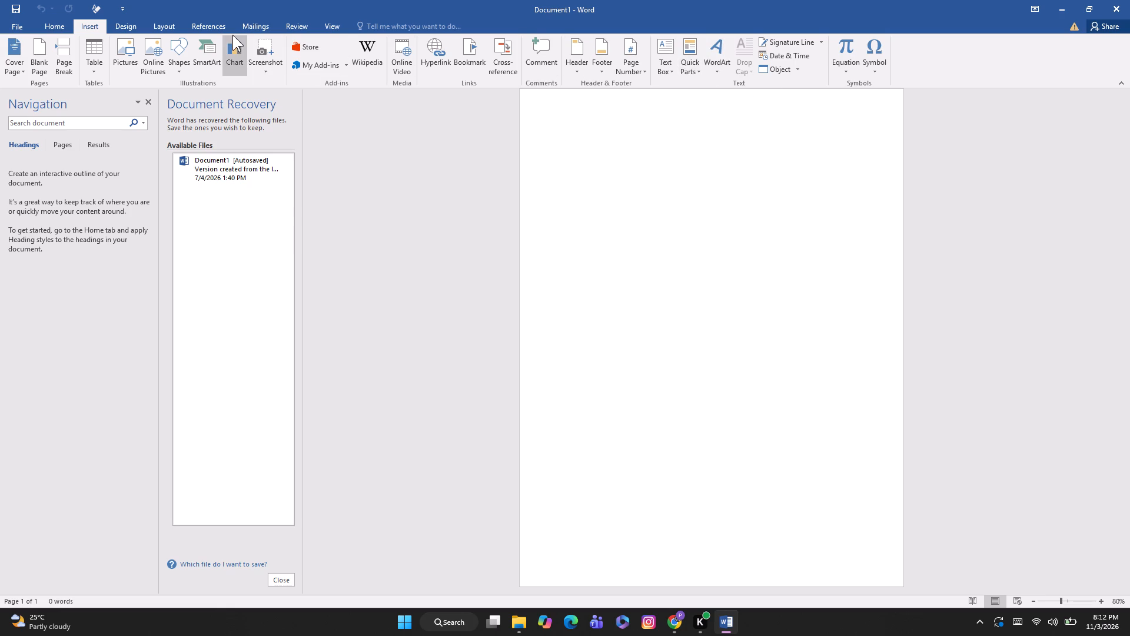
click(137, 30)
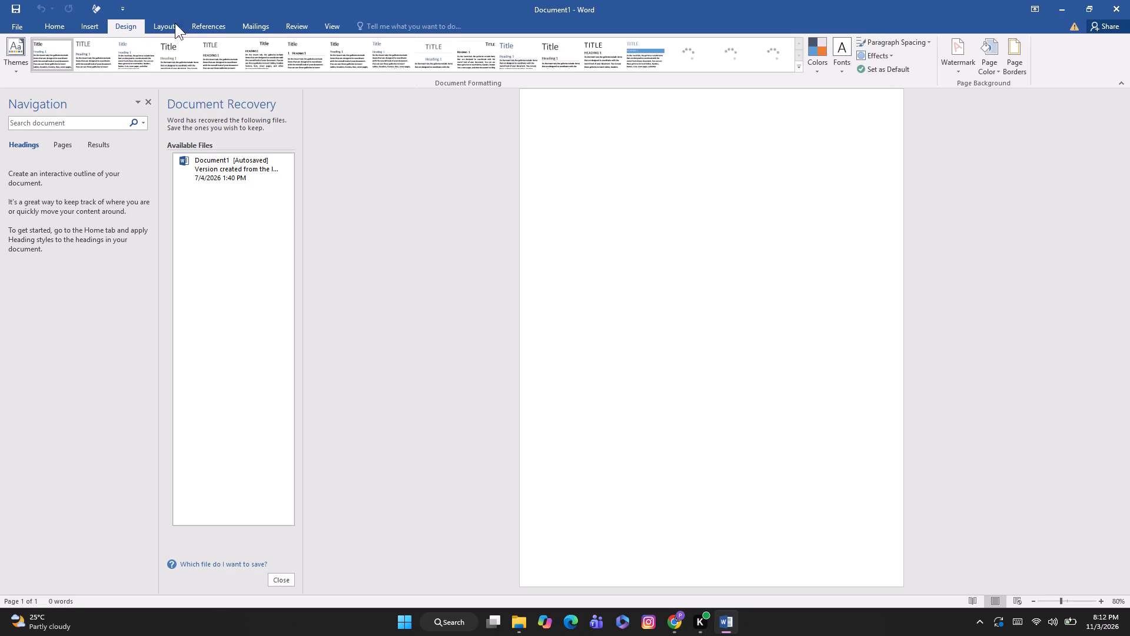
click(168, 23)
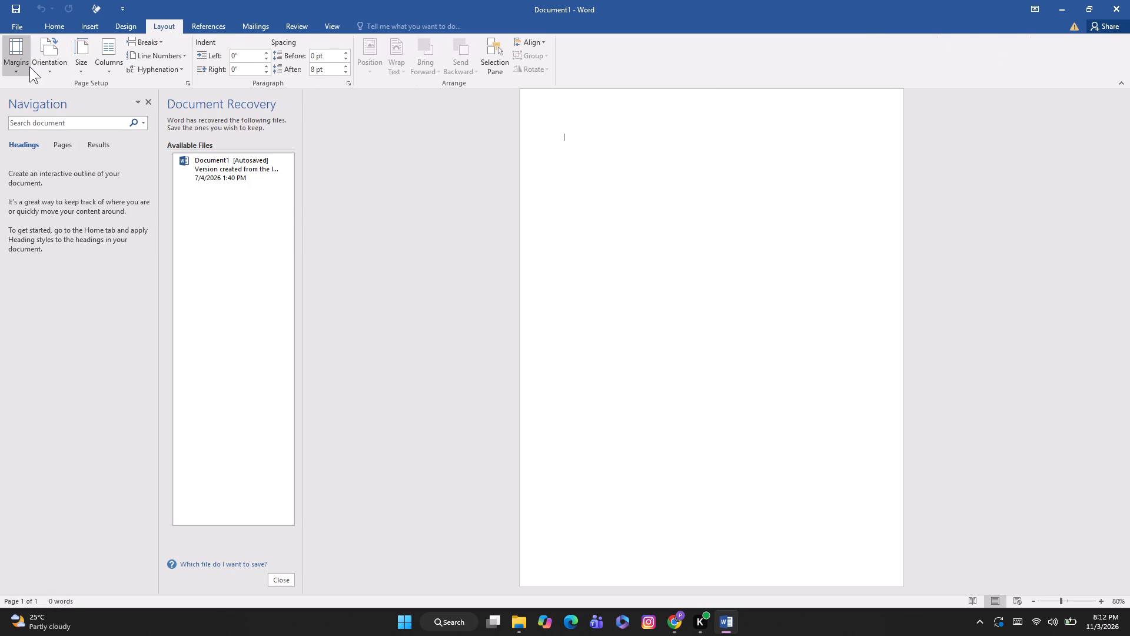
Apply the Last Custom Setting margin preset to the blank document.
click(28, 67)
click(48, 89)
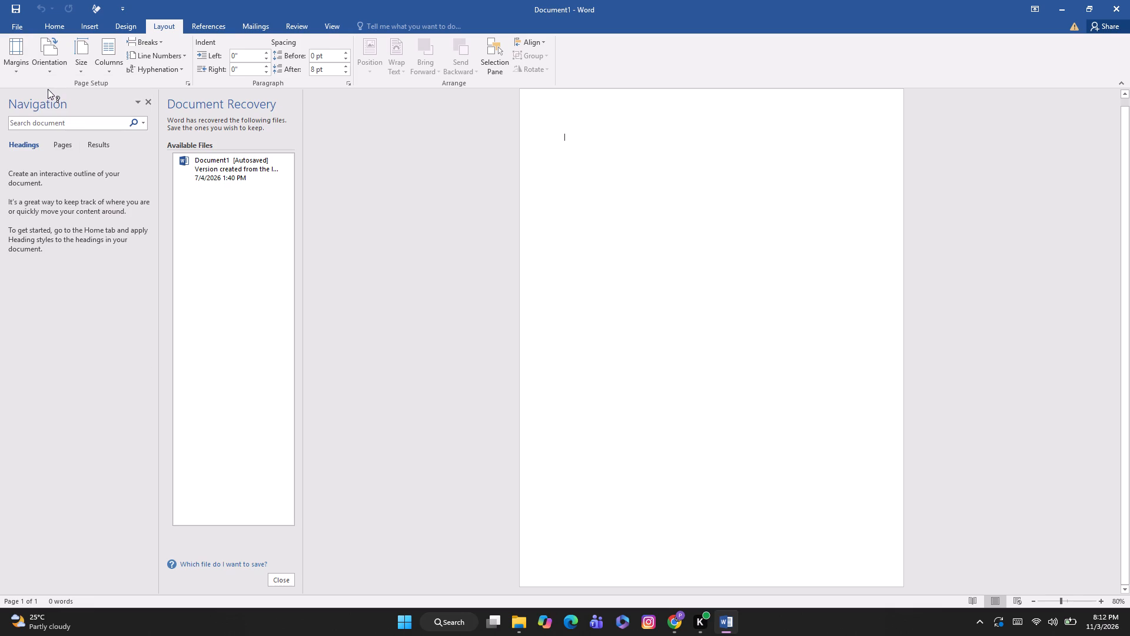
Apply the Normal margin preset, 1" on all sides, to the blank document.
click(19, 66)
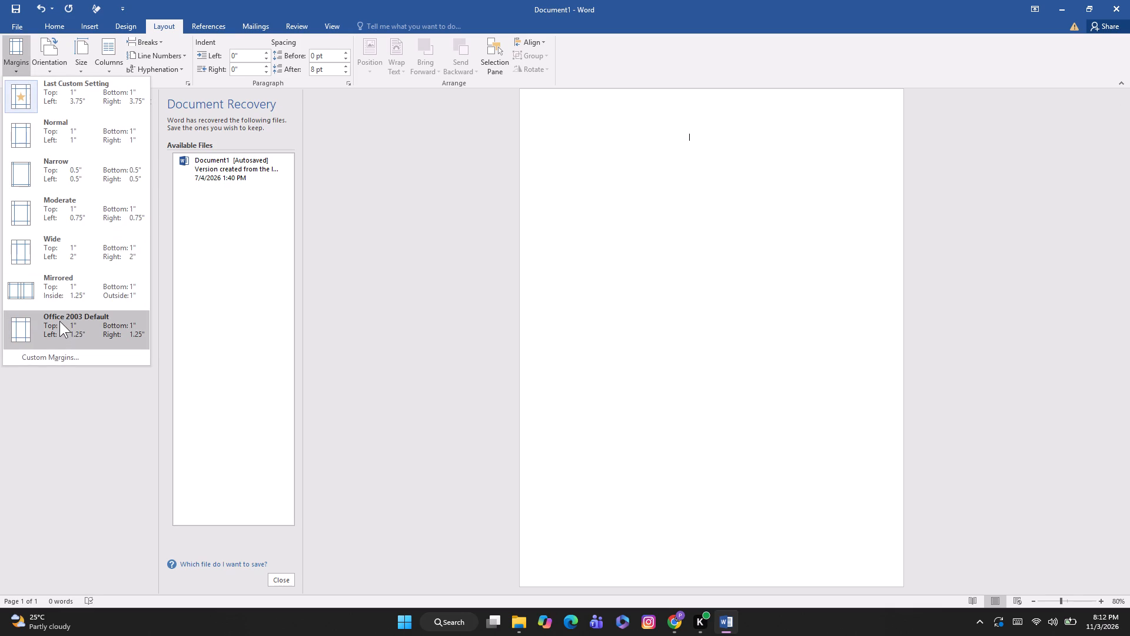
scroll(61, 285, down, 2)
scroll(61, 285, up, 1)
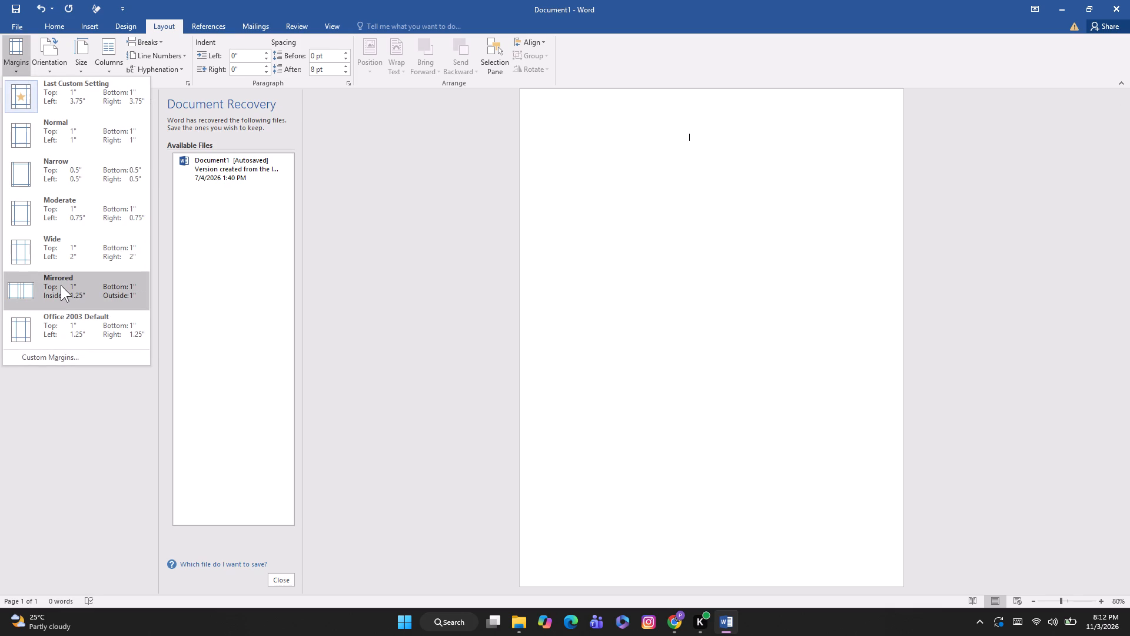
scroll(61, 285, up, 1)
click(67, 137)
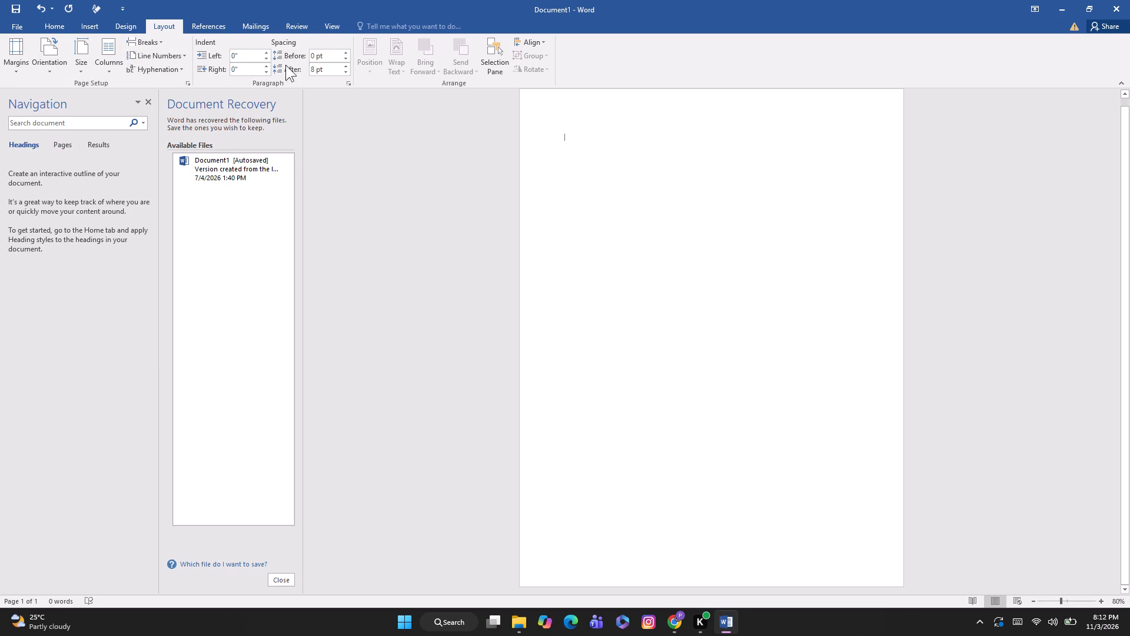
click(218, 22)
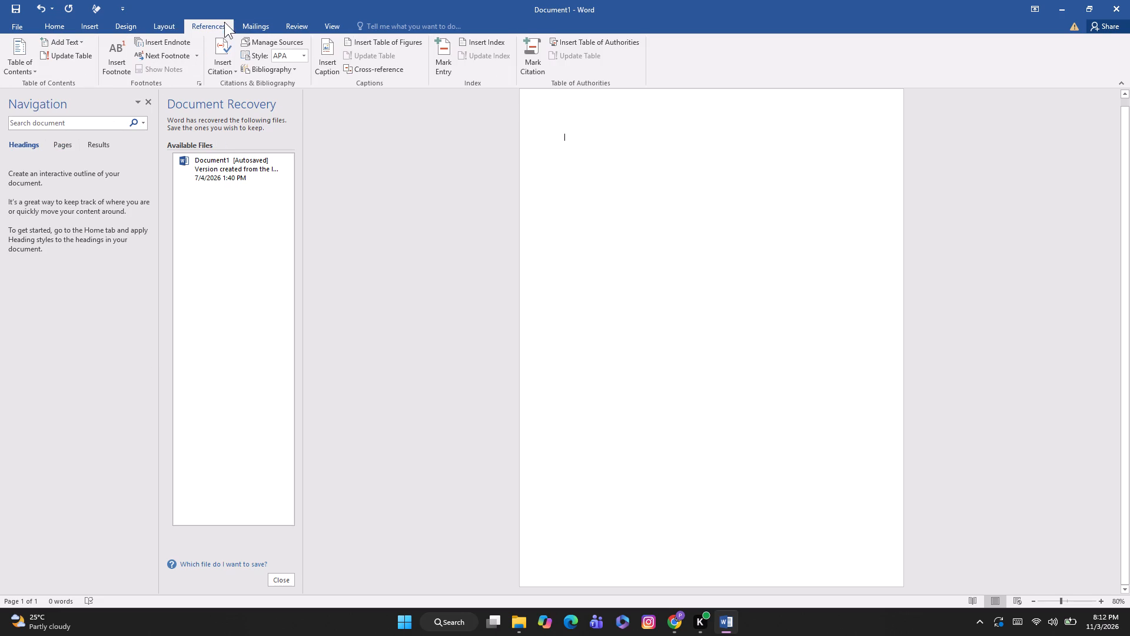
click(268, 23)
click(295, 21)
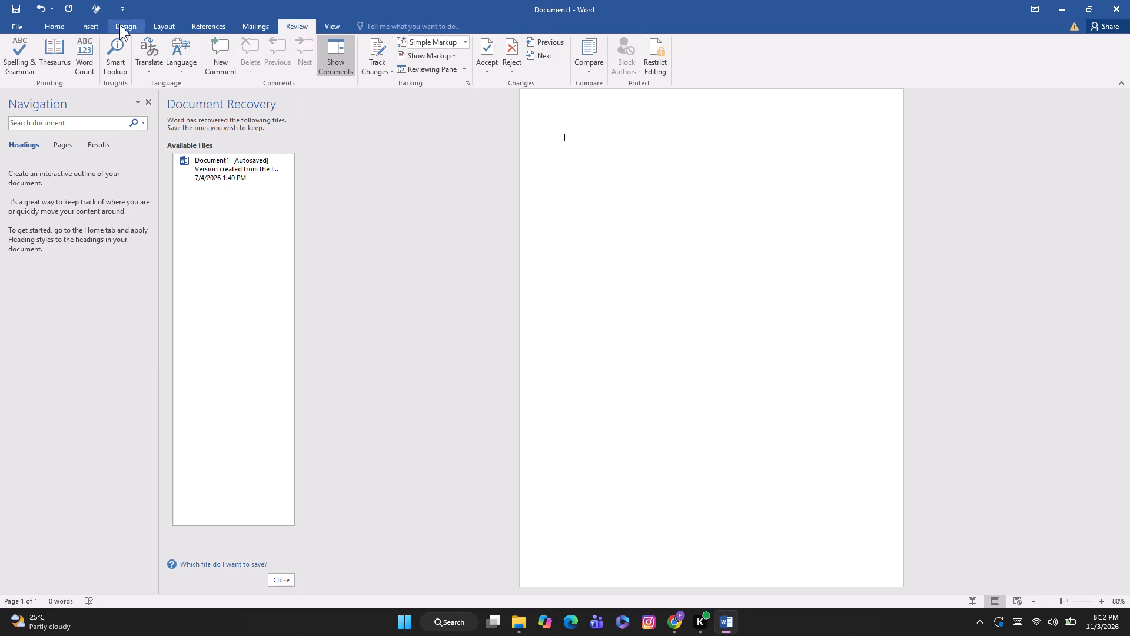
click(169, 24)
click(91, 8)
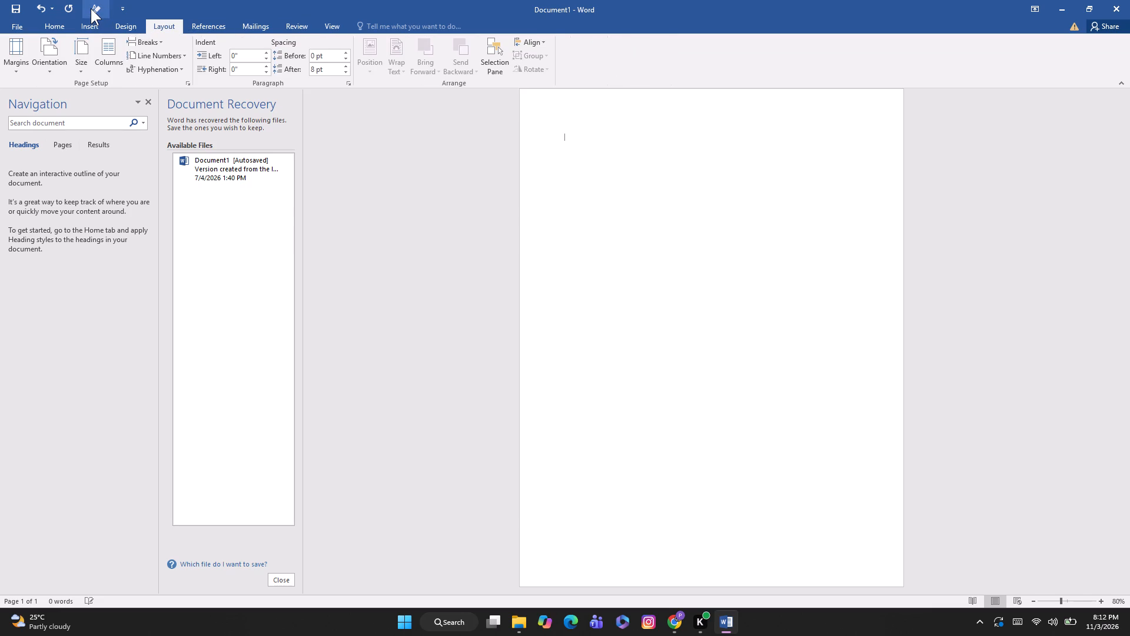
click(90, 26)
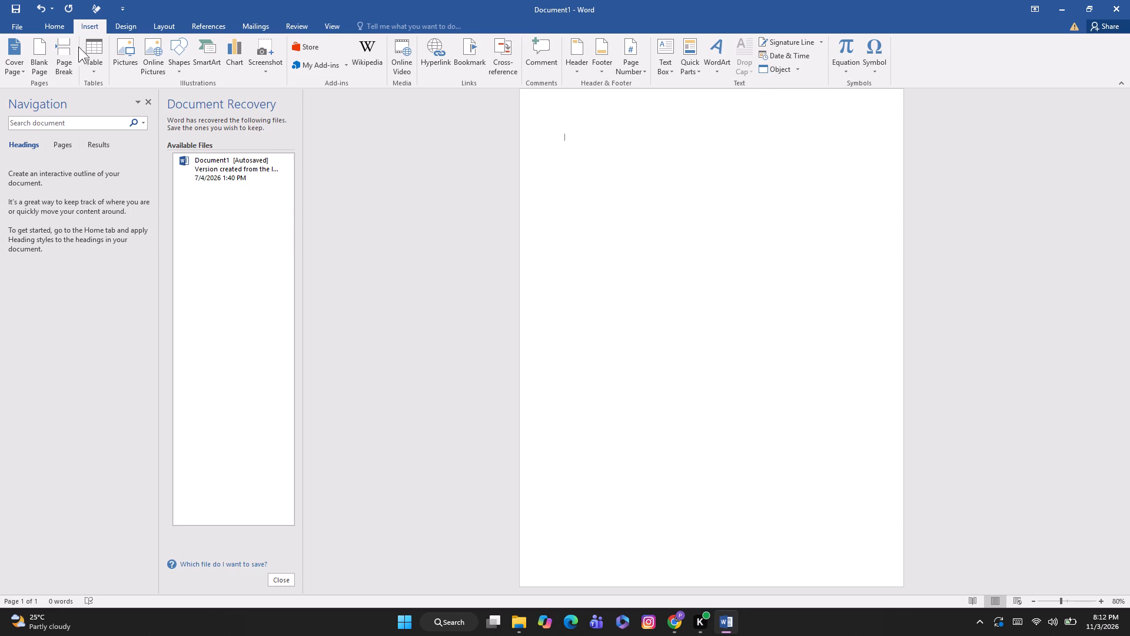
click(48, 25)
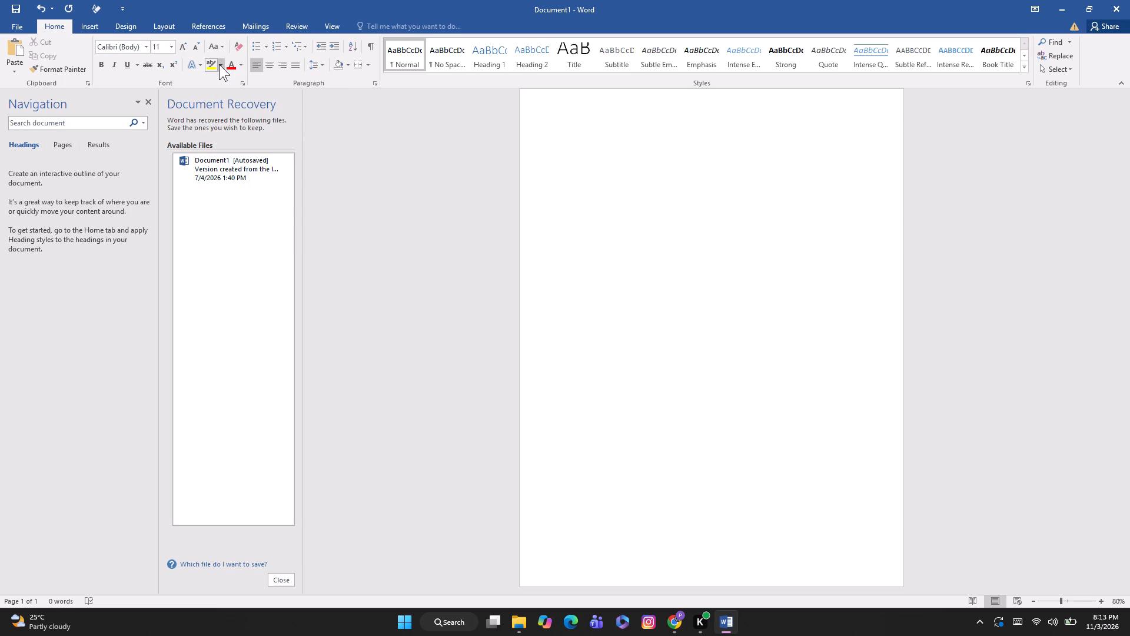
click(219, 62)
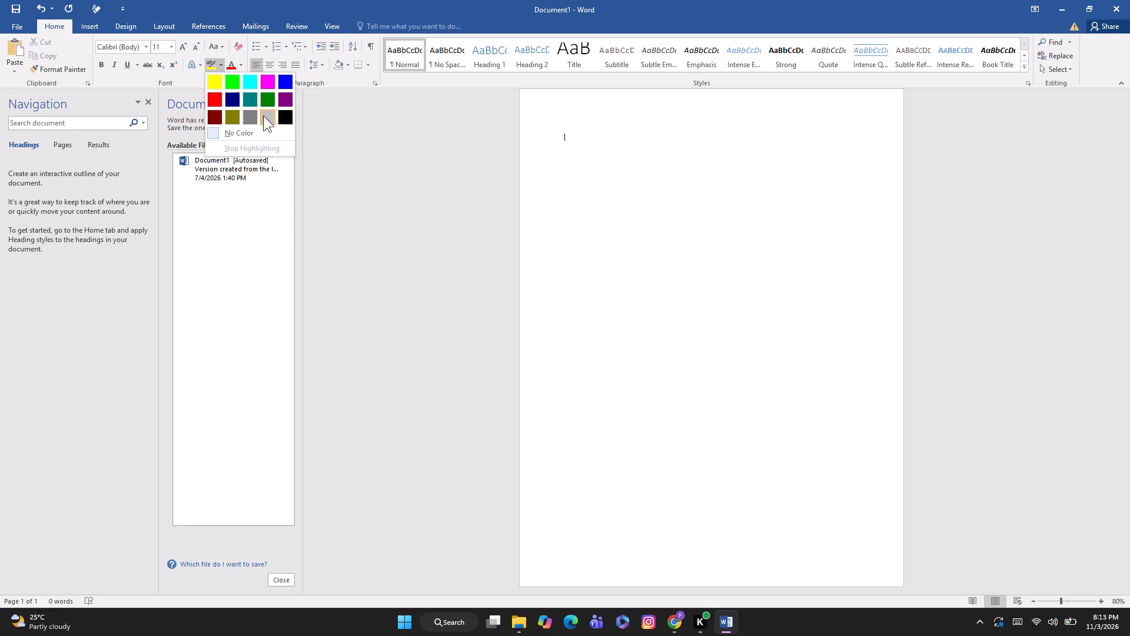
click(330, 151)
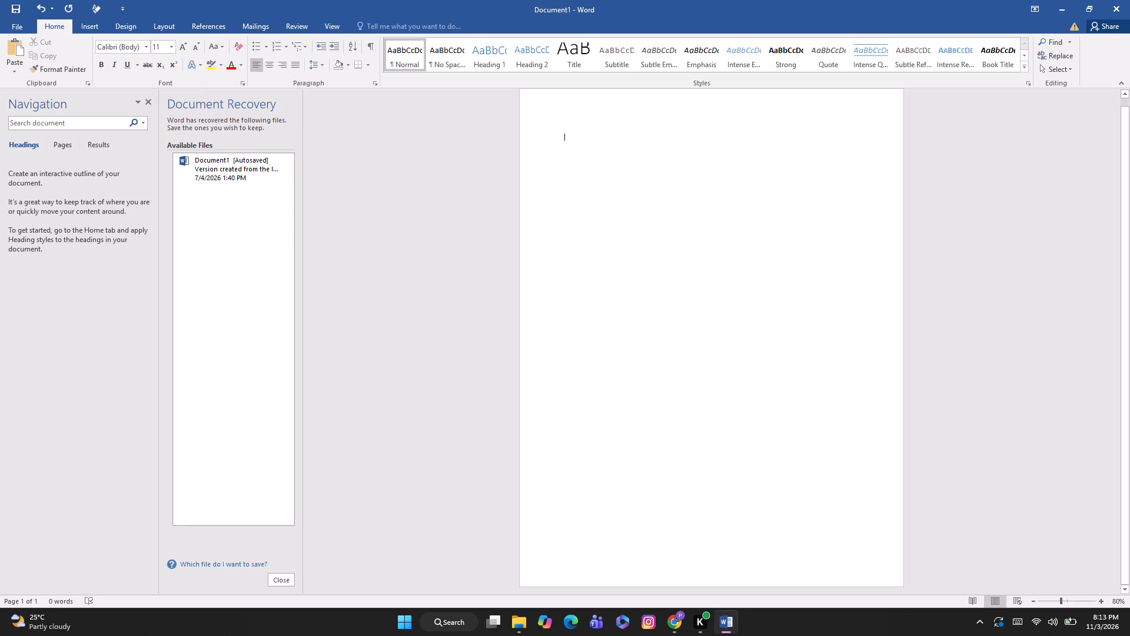
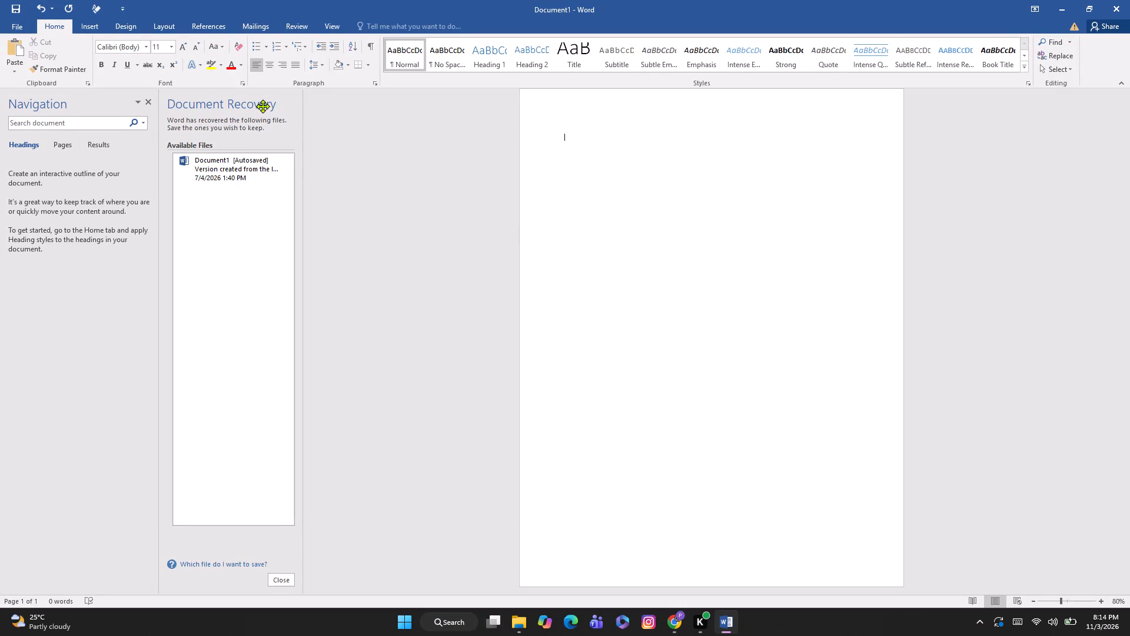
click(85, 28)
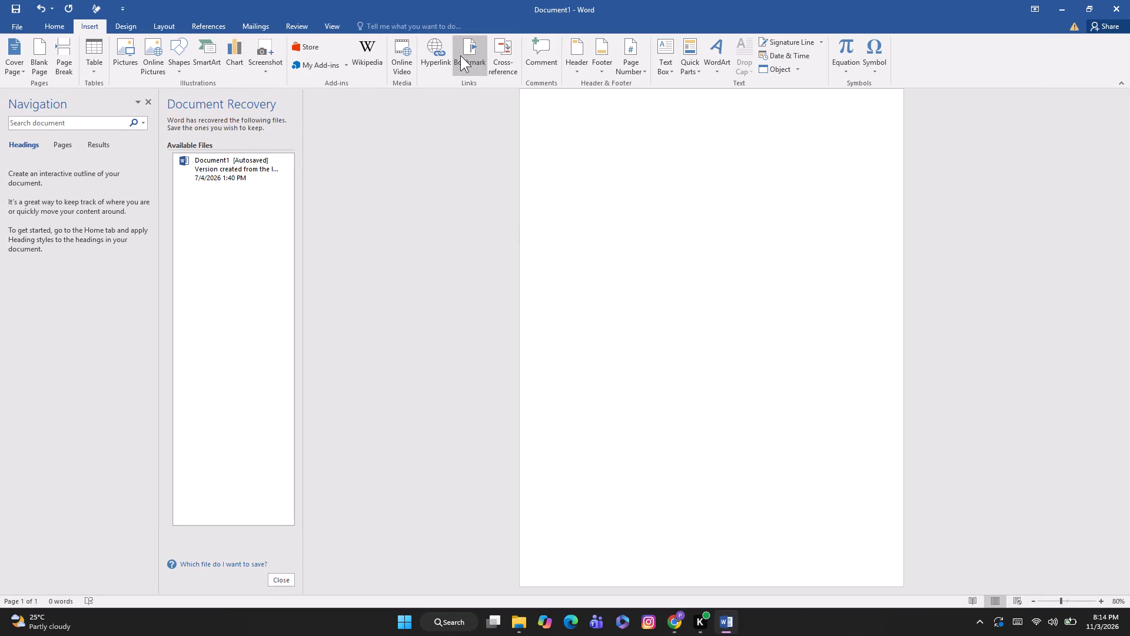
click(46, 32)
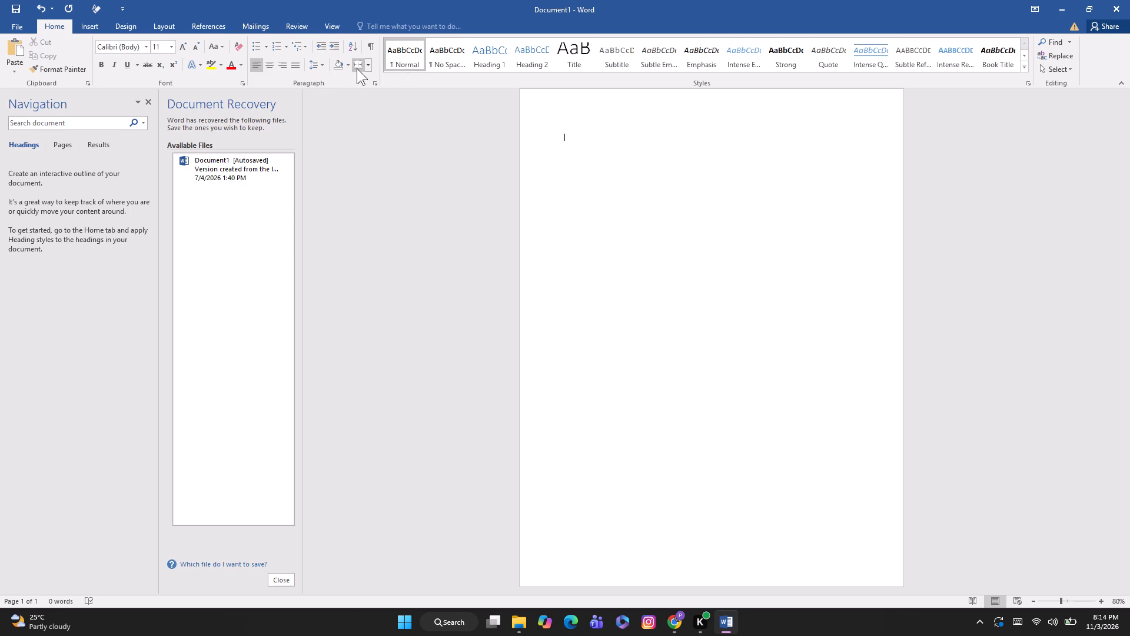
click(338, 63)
Draw a wide rectangle near the top of the page, about 0.69" high and 5.64" wide.
click(92, 31)
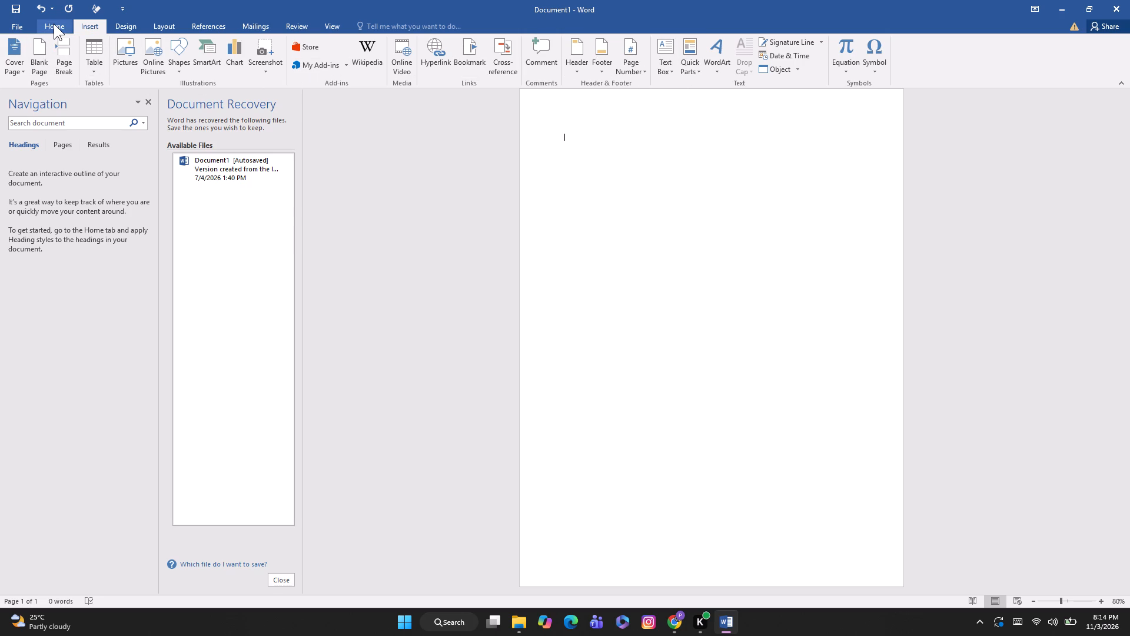
click(188, 55)
click(213, 94)
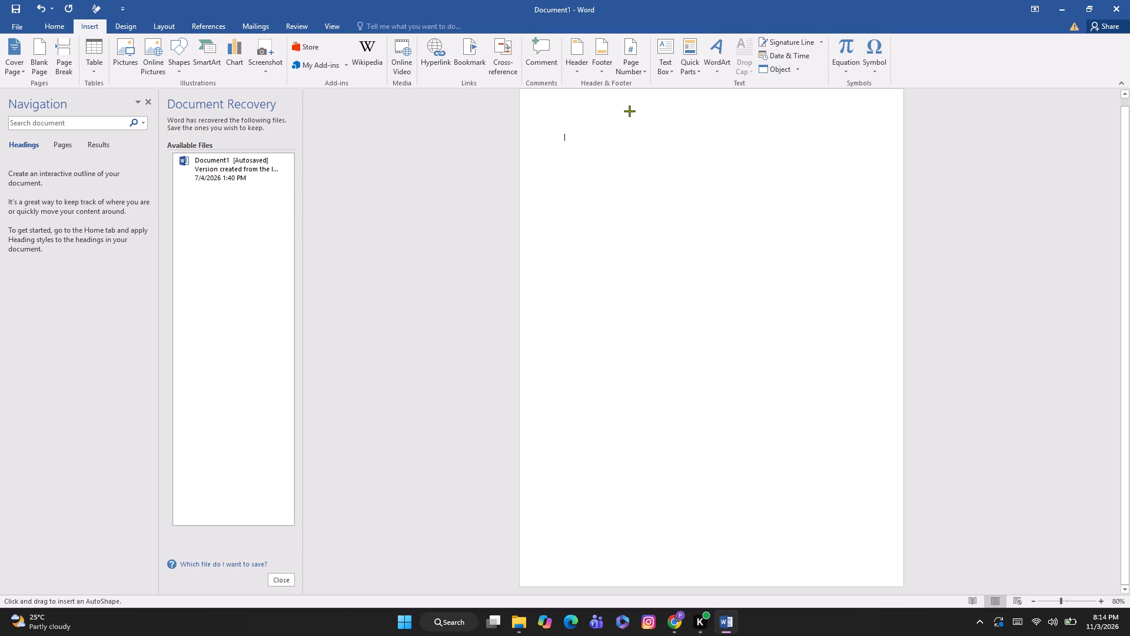
drag(587, 122, 702, 155)
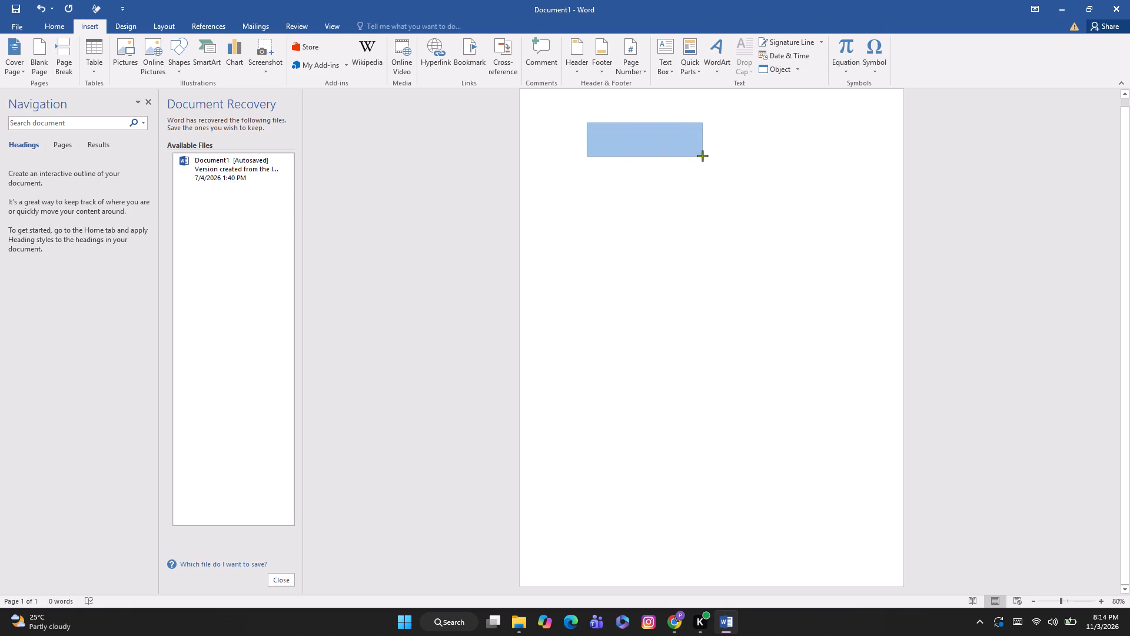
drag(702, 155, 842, 154)
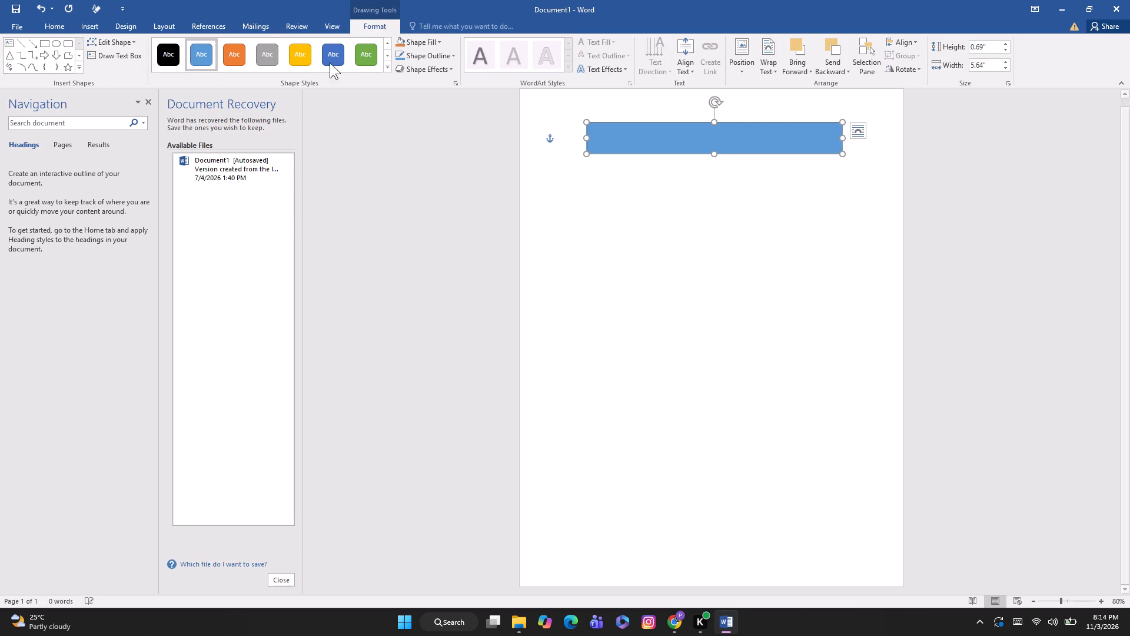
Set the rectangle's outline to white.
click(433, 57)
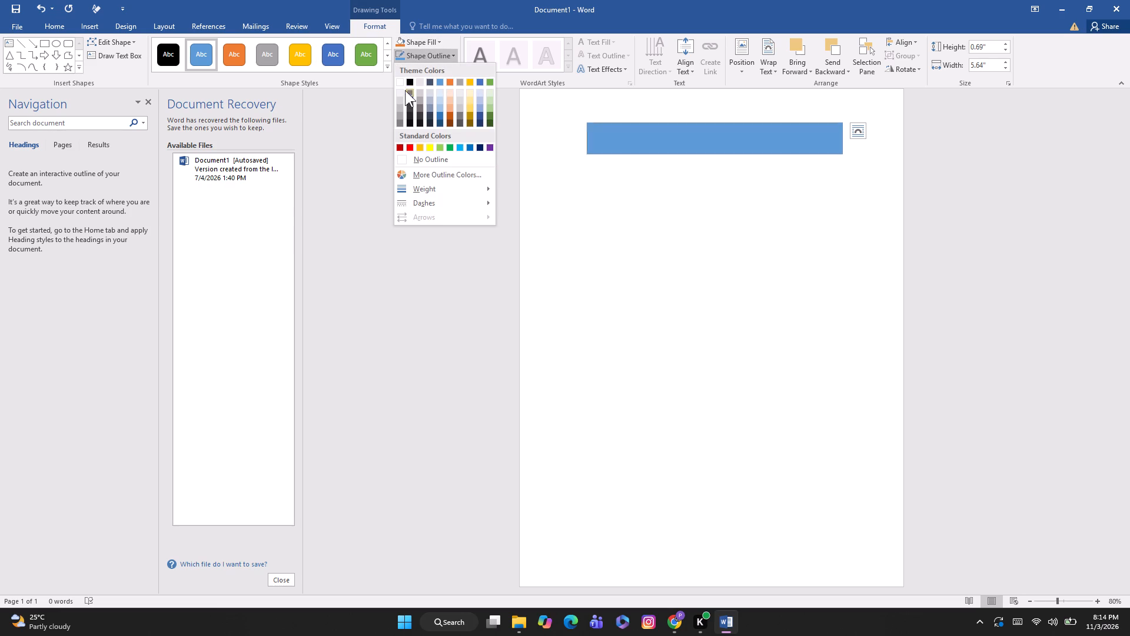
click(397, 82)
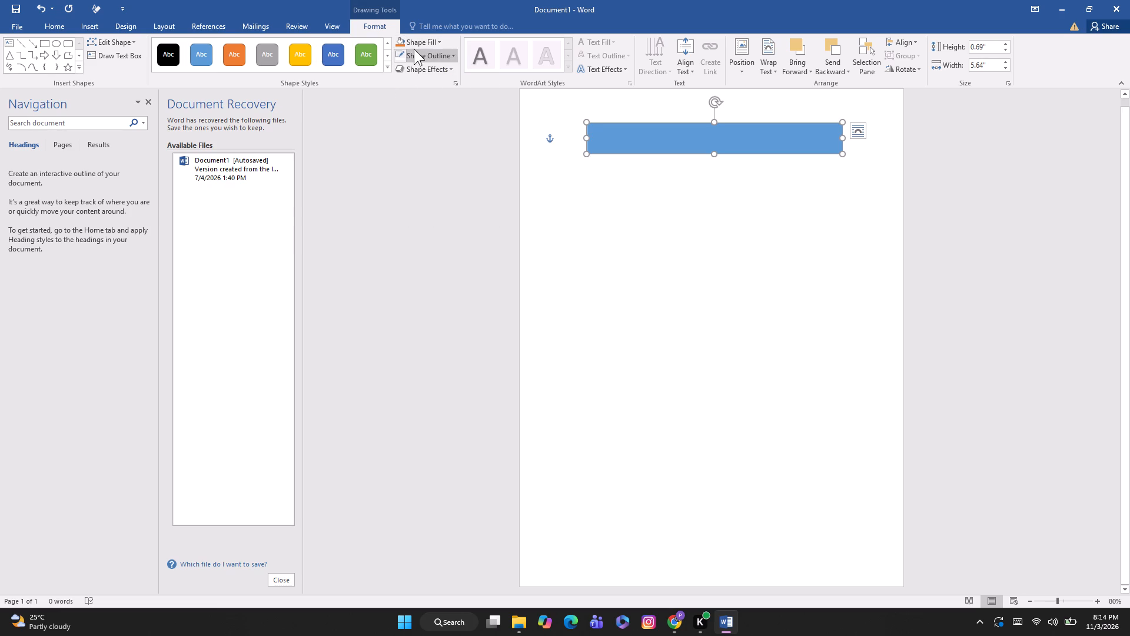
Give the rectangle a white fill and a black outline.
click(413, 44)
click(400, 68)
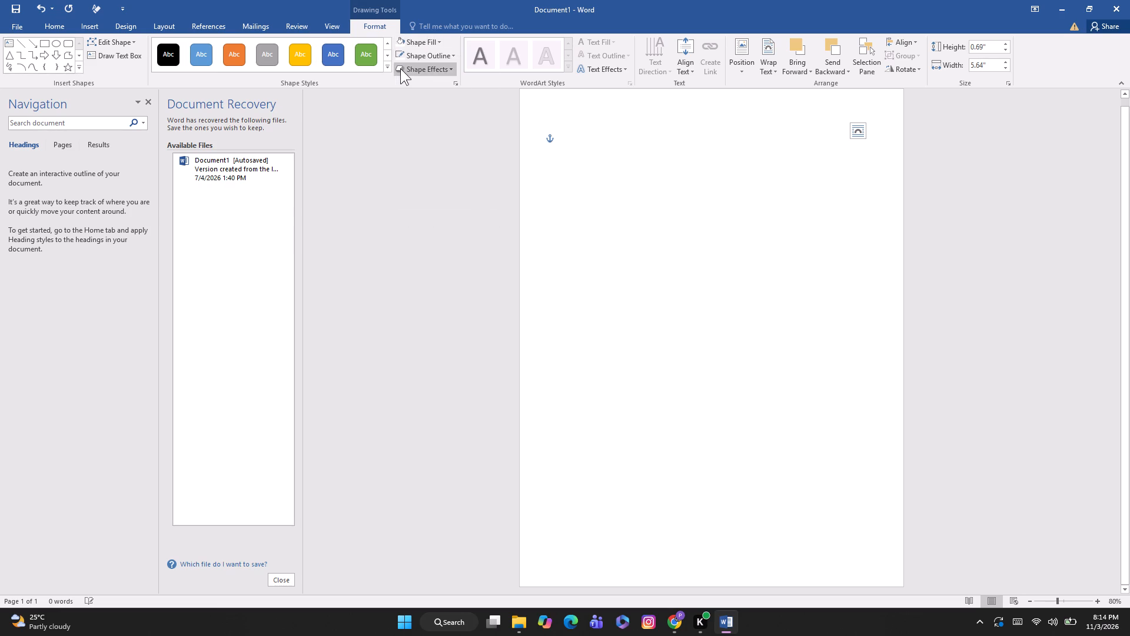
click(426, 55)
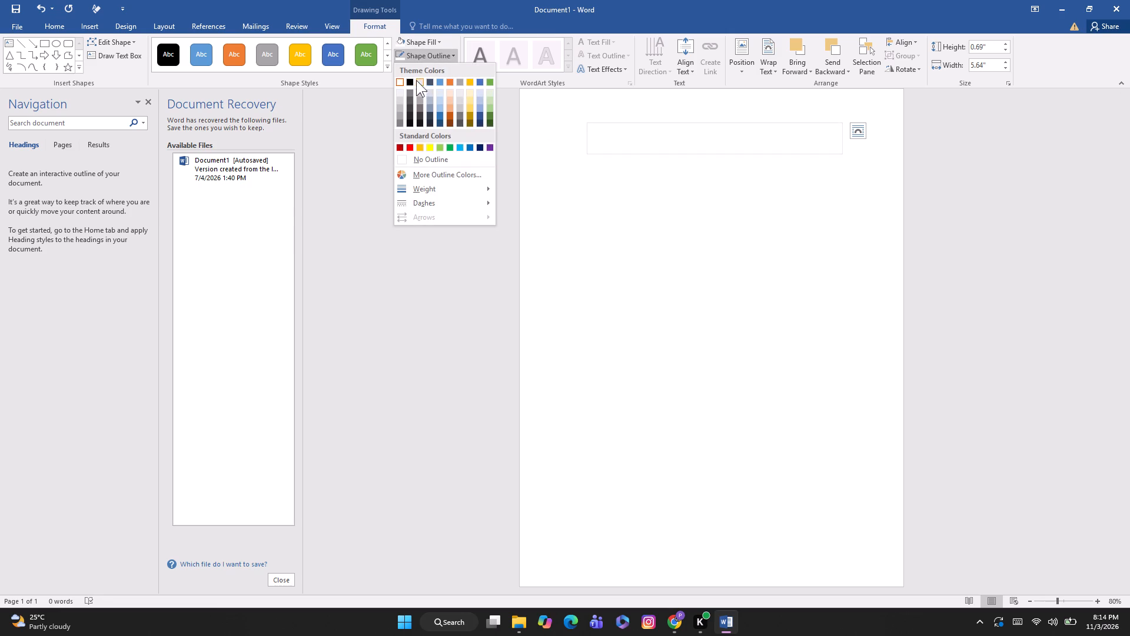
click(410, 80)
Add the text "NUGGET NATIONS" inside the rectangle.
click(664, 137)
right_click(664, 137)
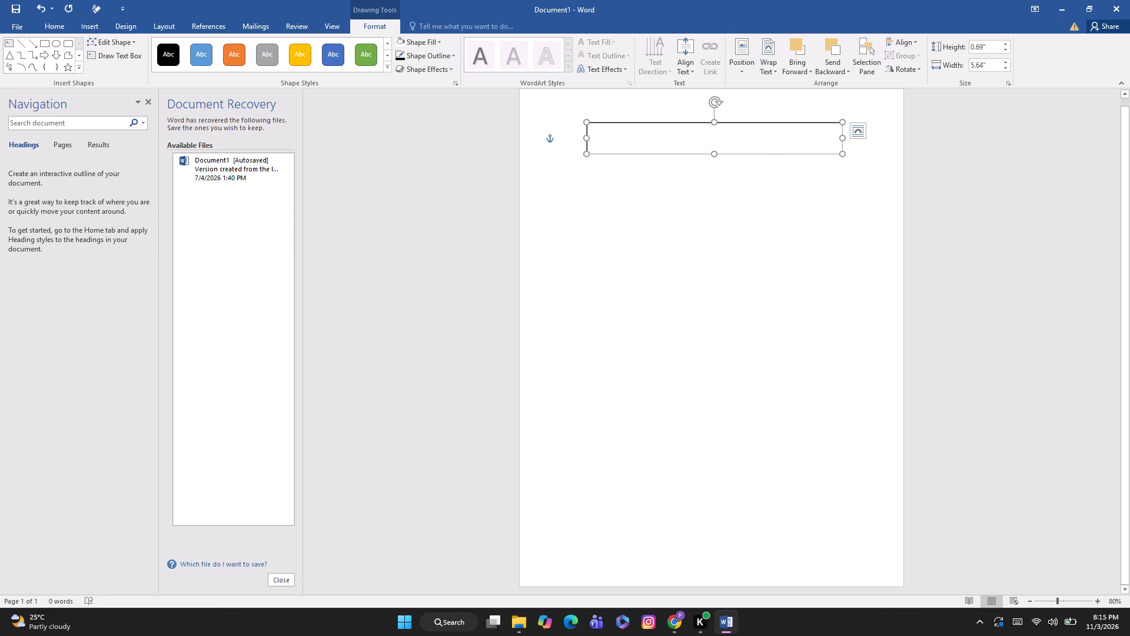
click(707, 204)
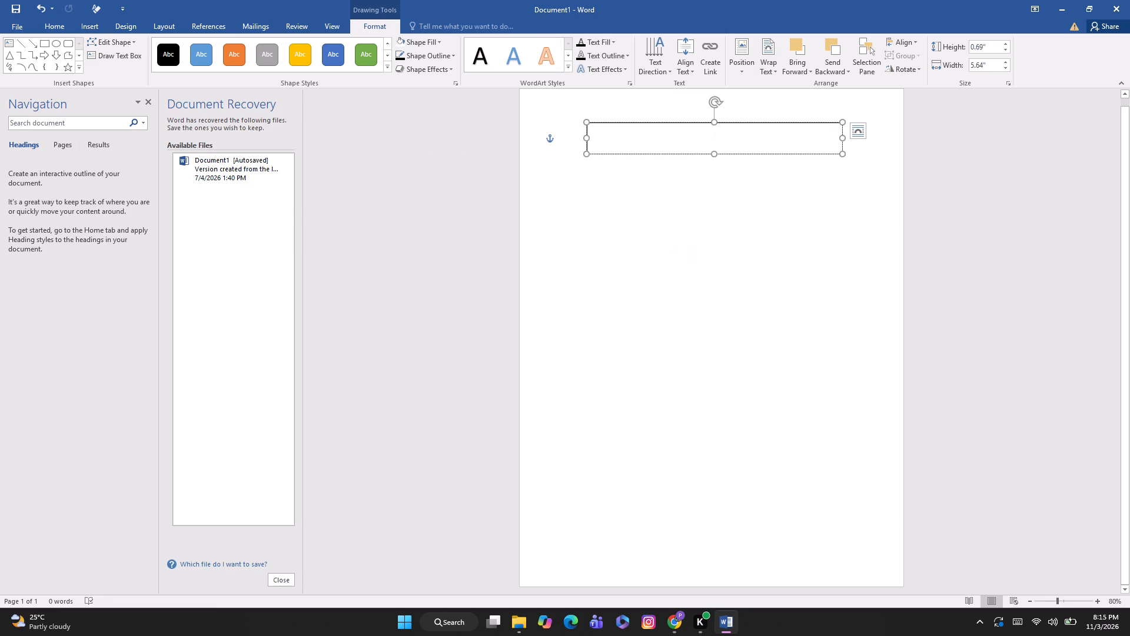
text(NUGGET NATION)
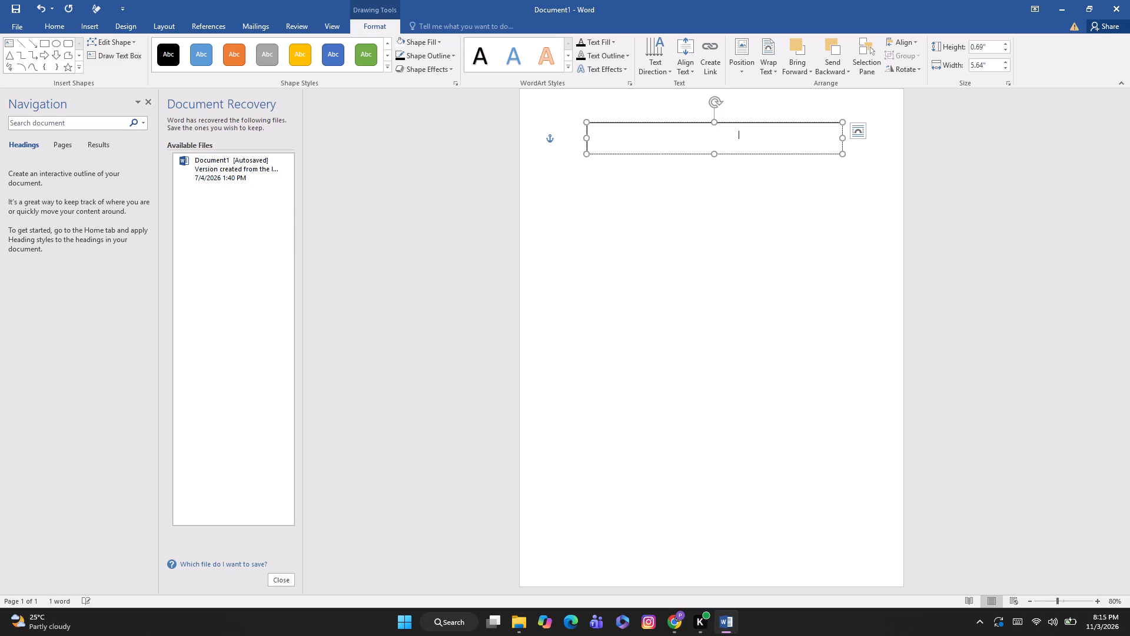
key(s)
Select all the text inside the rectangle and change its font color to black.
drag(743, 133, 624, 138)
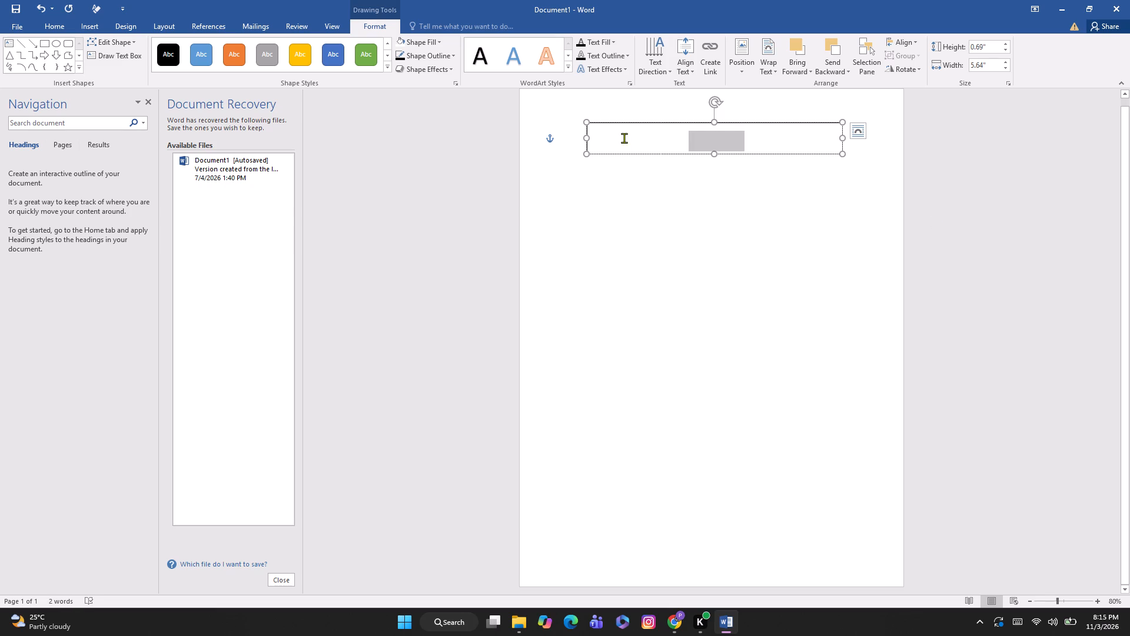
drag(624, 138, 609, 127)
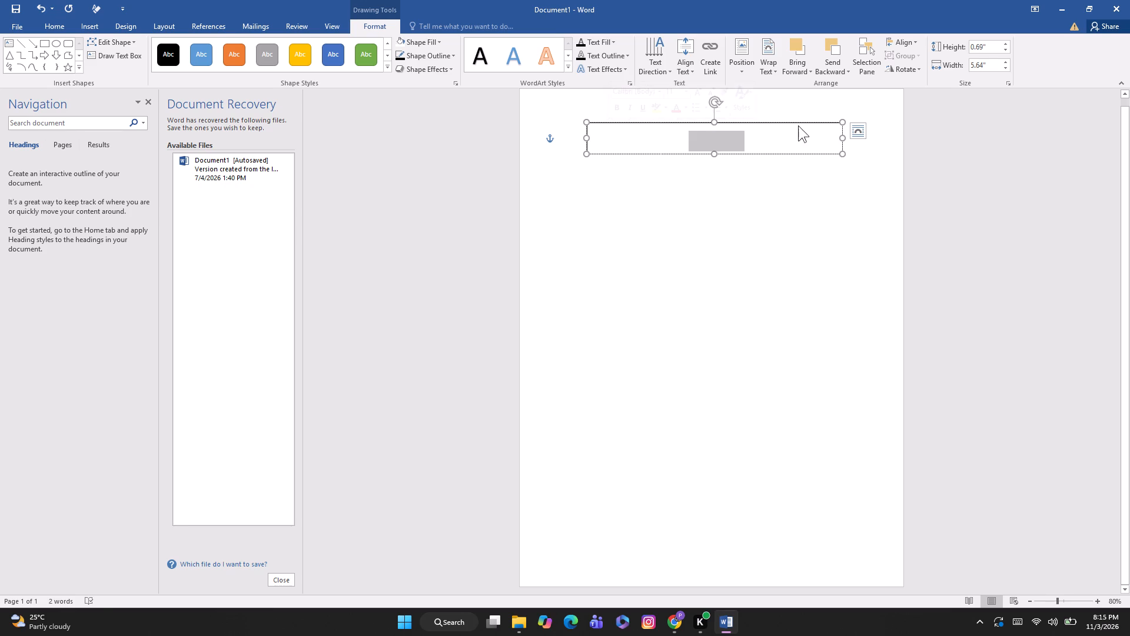
click(794, 135)
drag(759, 140, 623, 131)
drag(623, 131, 621, 131)
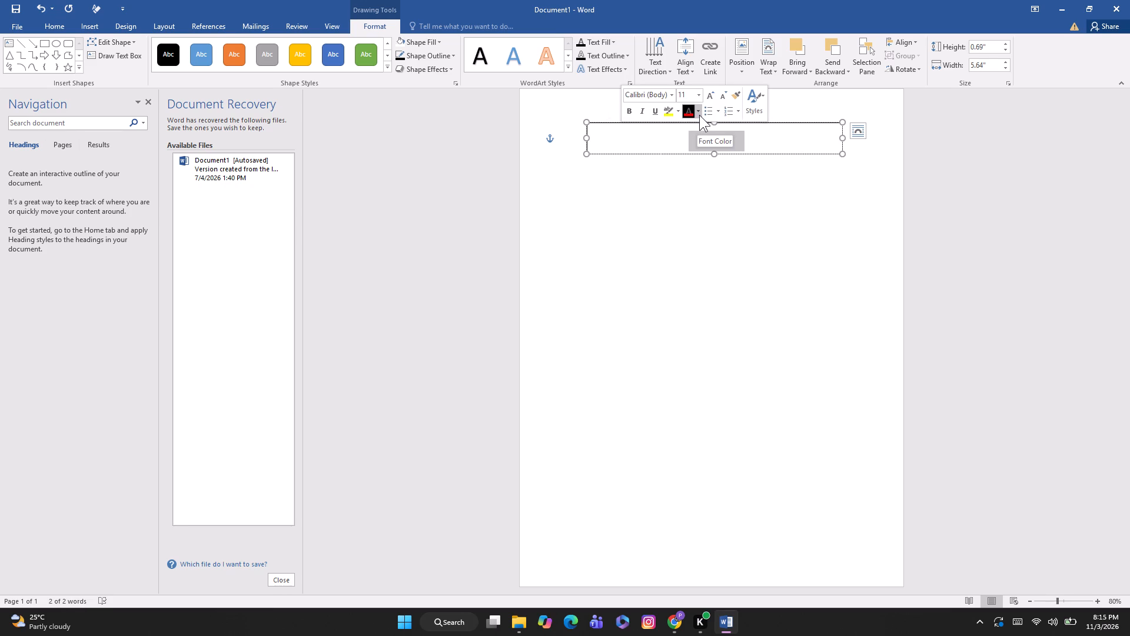
click(696, 112)
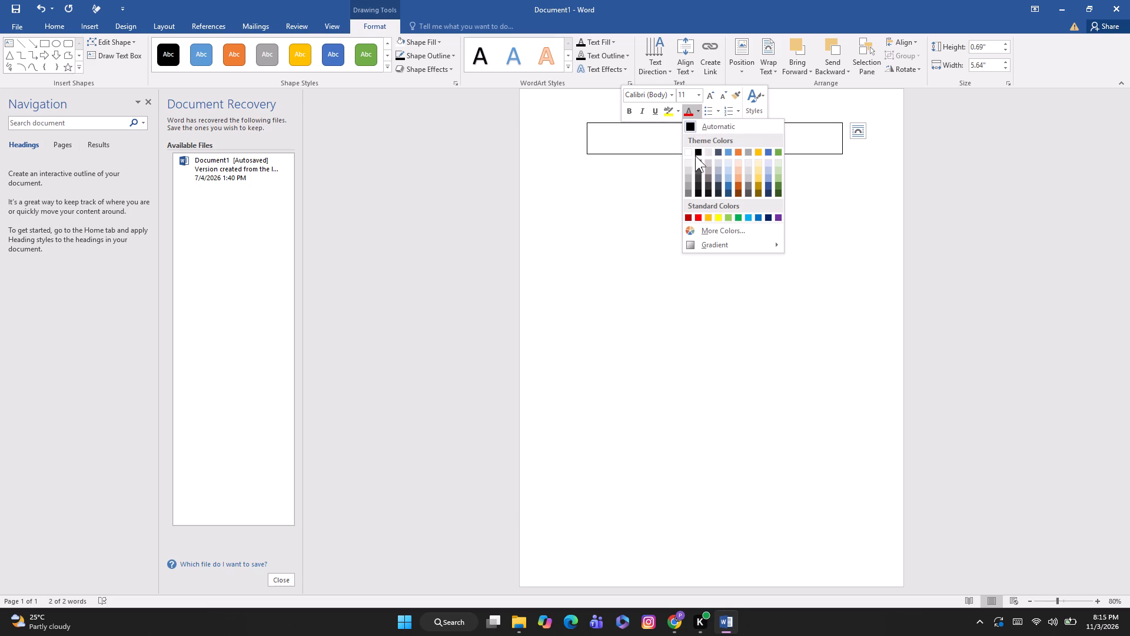
click(700, 150)
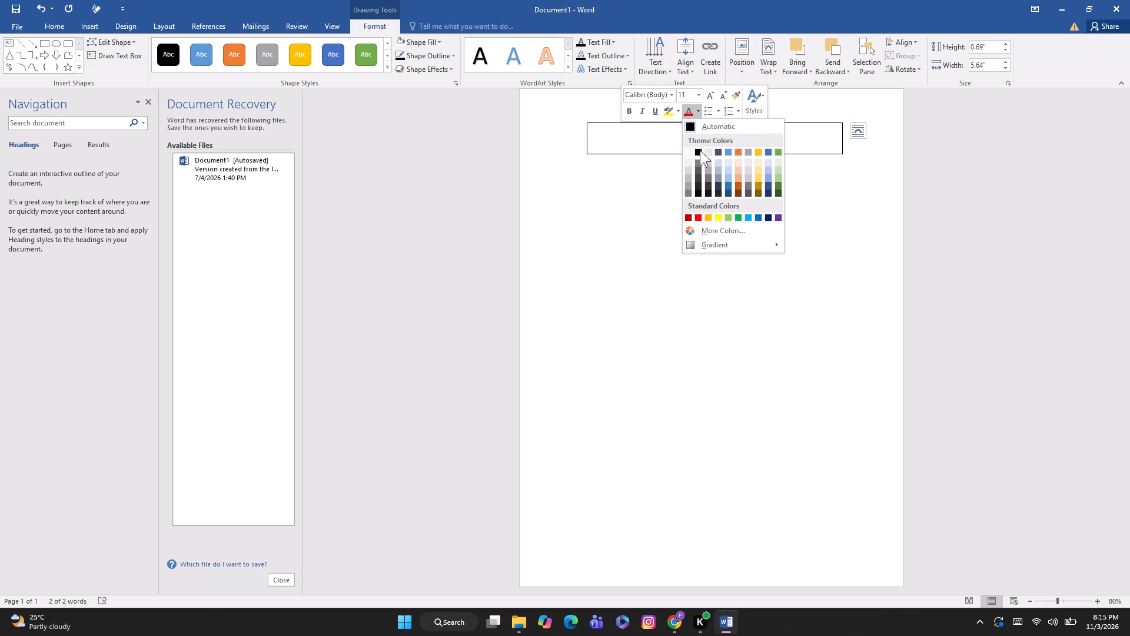
click(700, 150)
click(699, 152)
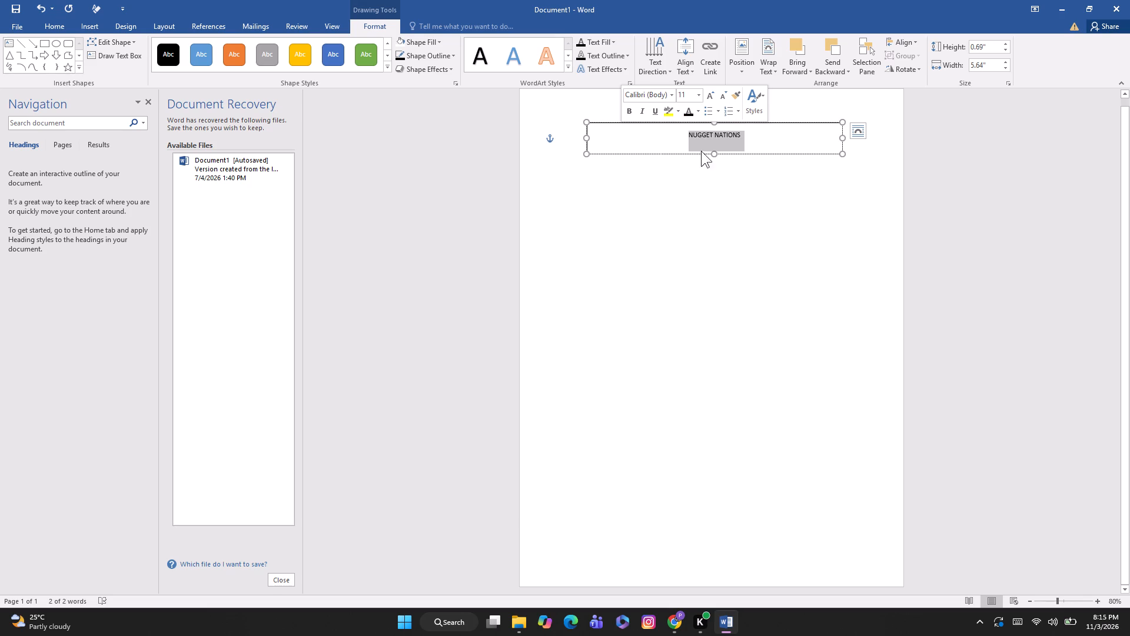
Set the NUGGET NATIONS text to font size 28 and make it bold.
click(696, 98)
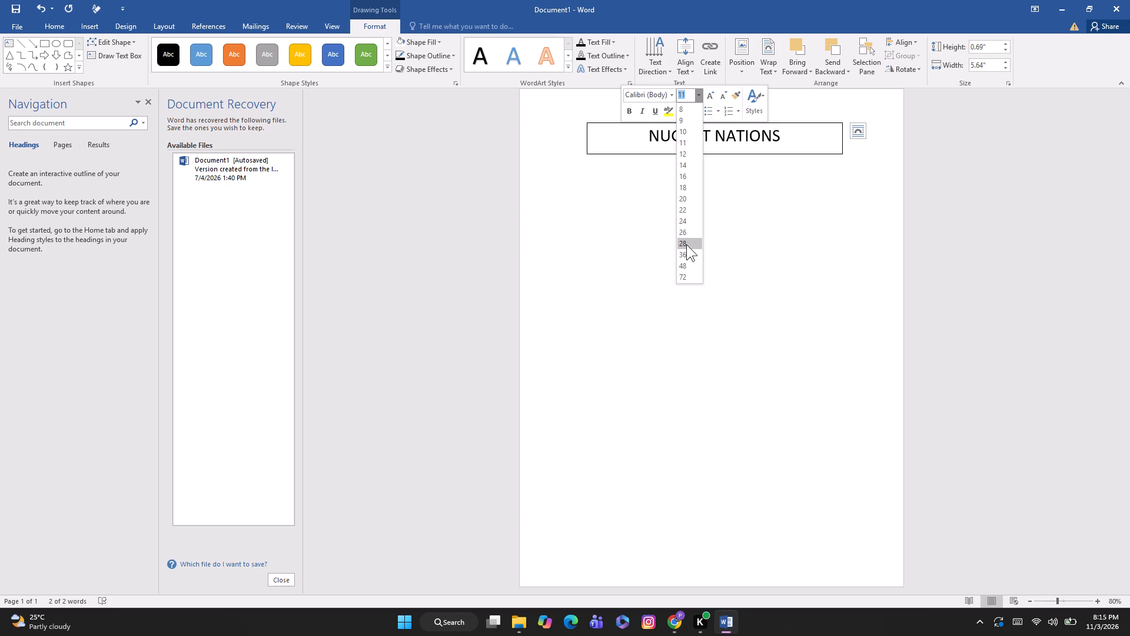
click(686, 245)
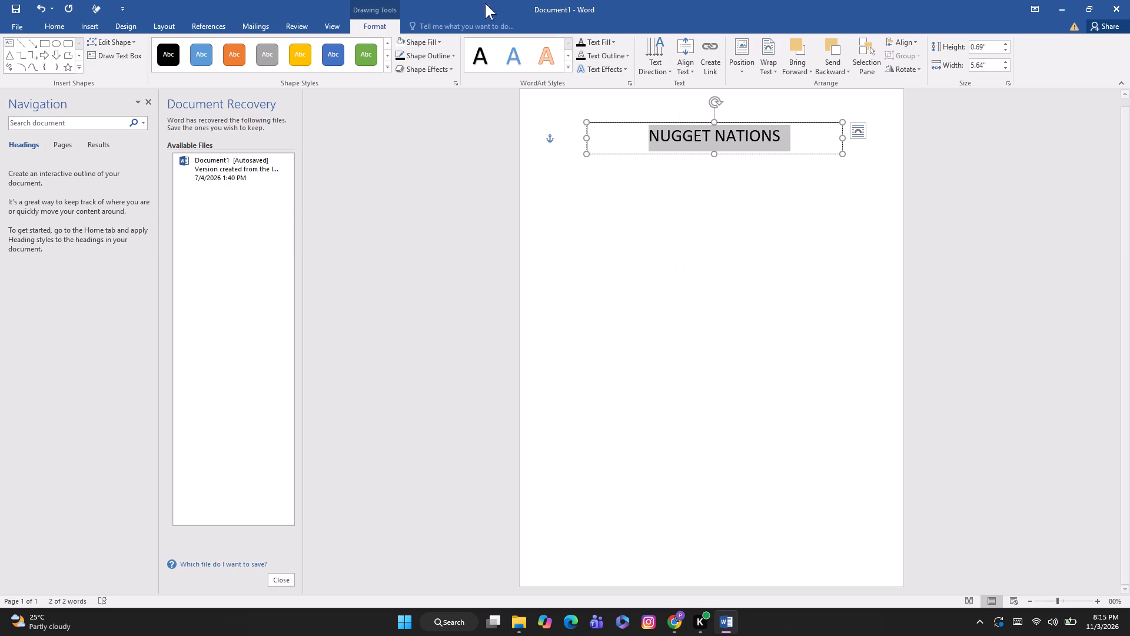
click(62, 25)
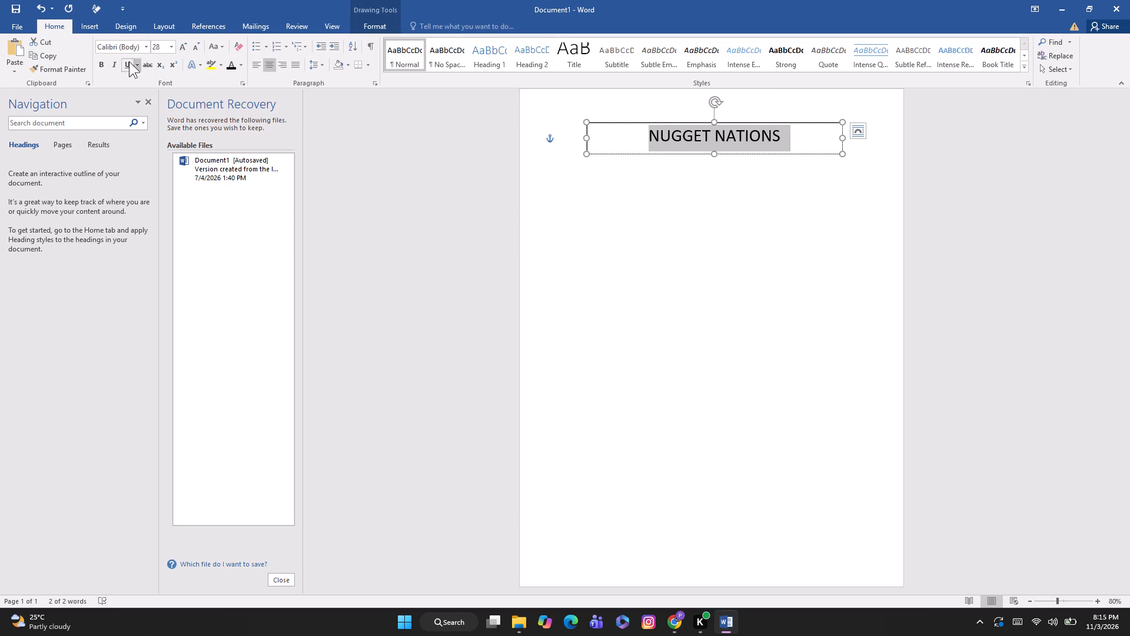
click(102, 67)
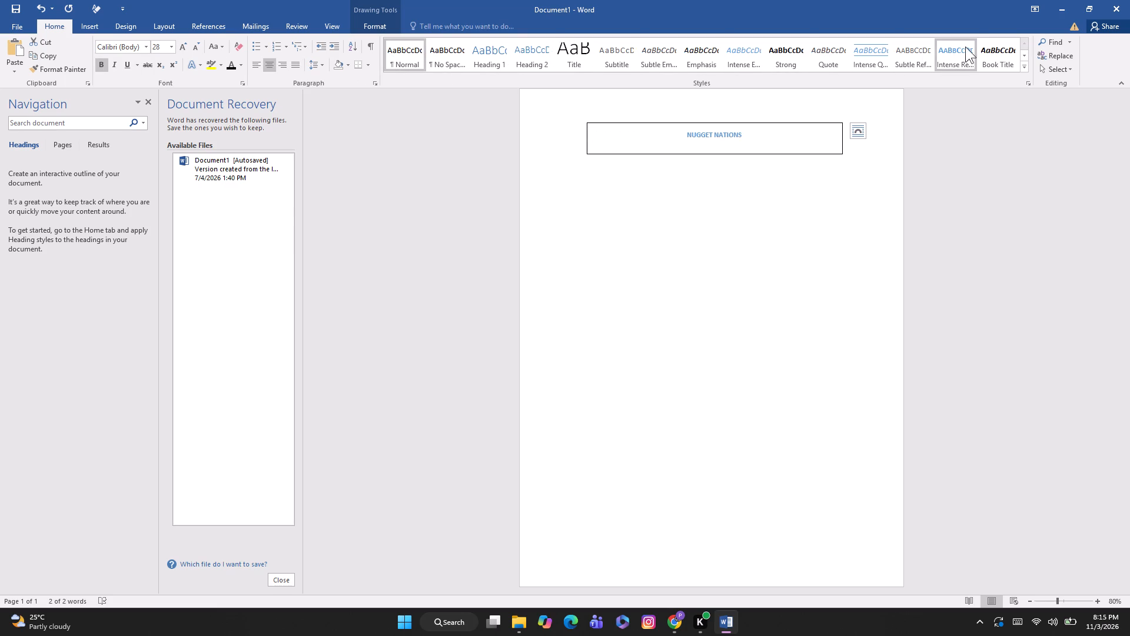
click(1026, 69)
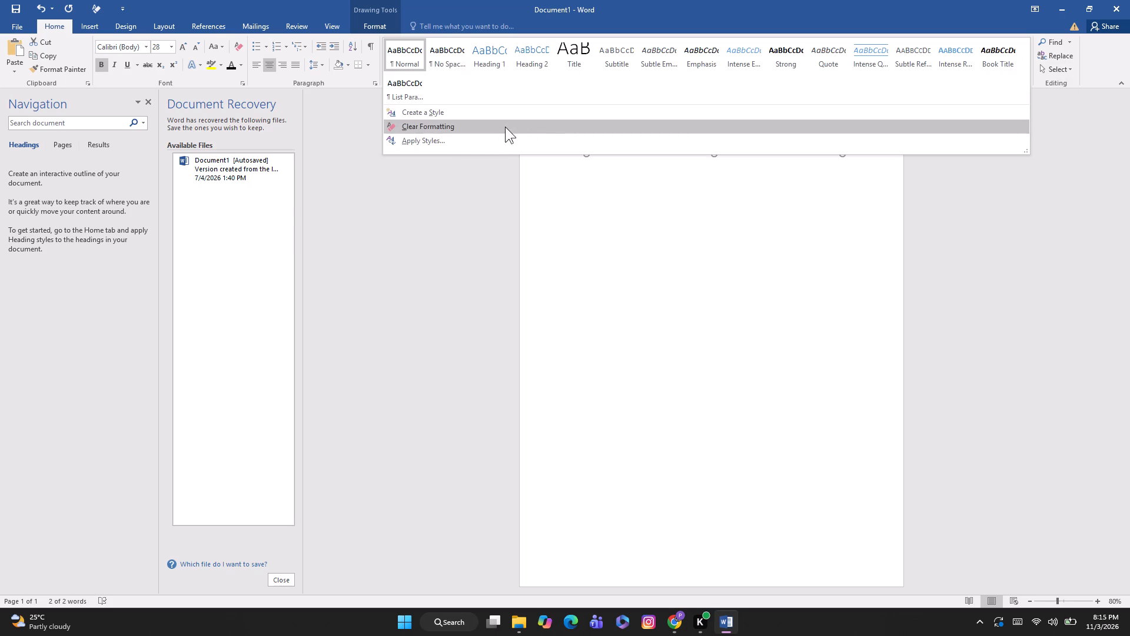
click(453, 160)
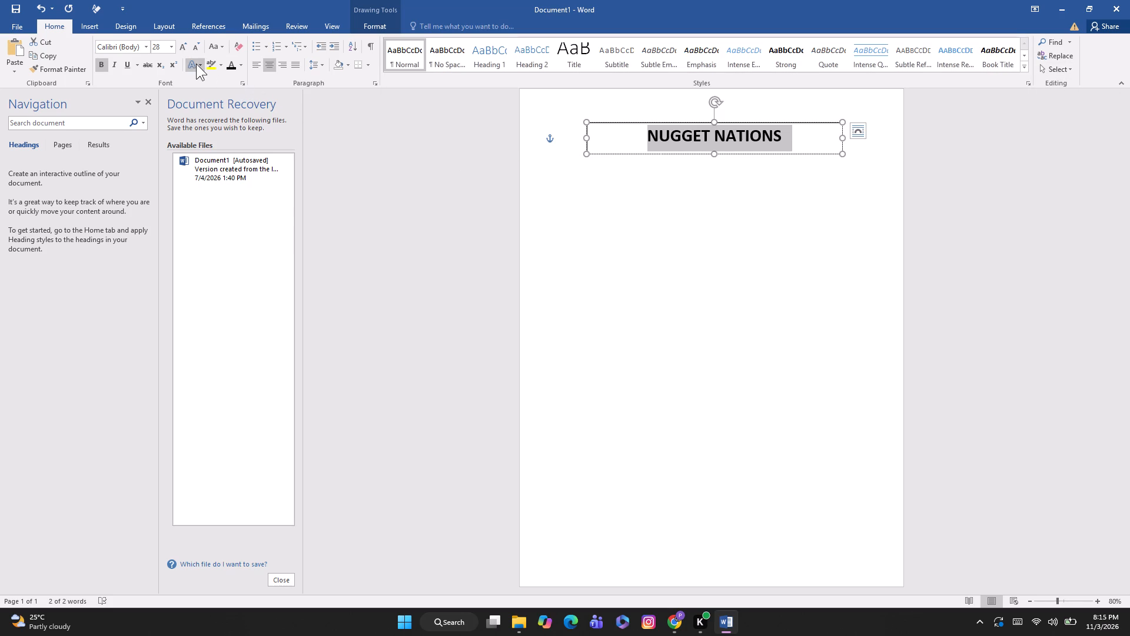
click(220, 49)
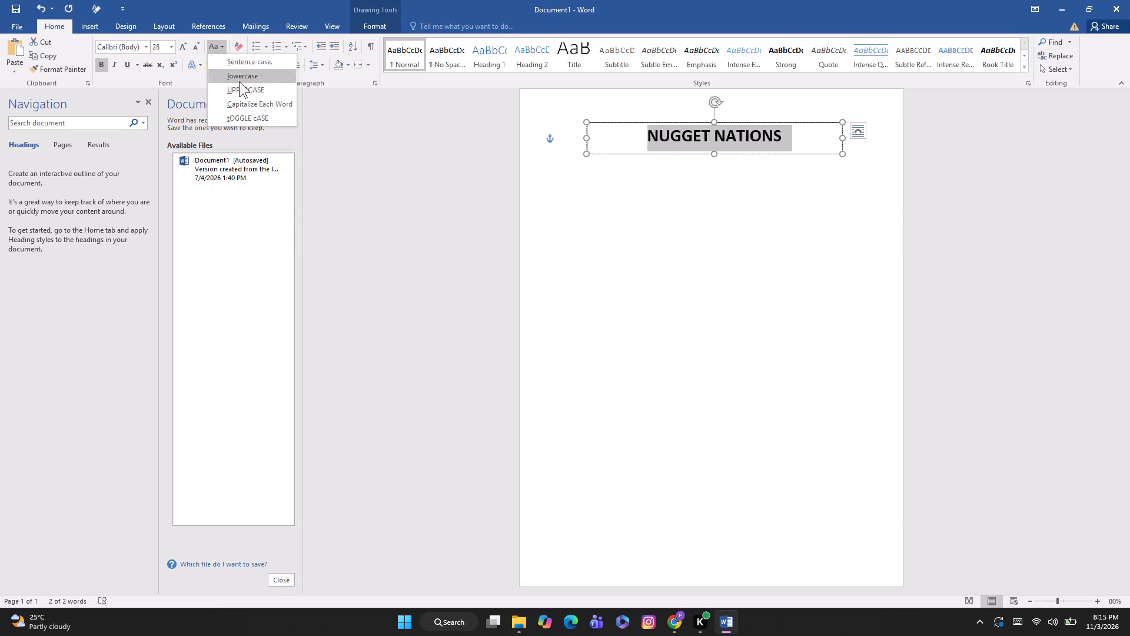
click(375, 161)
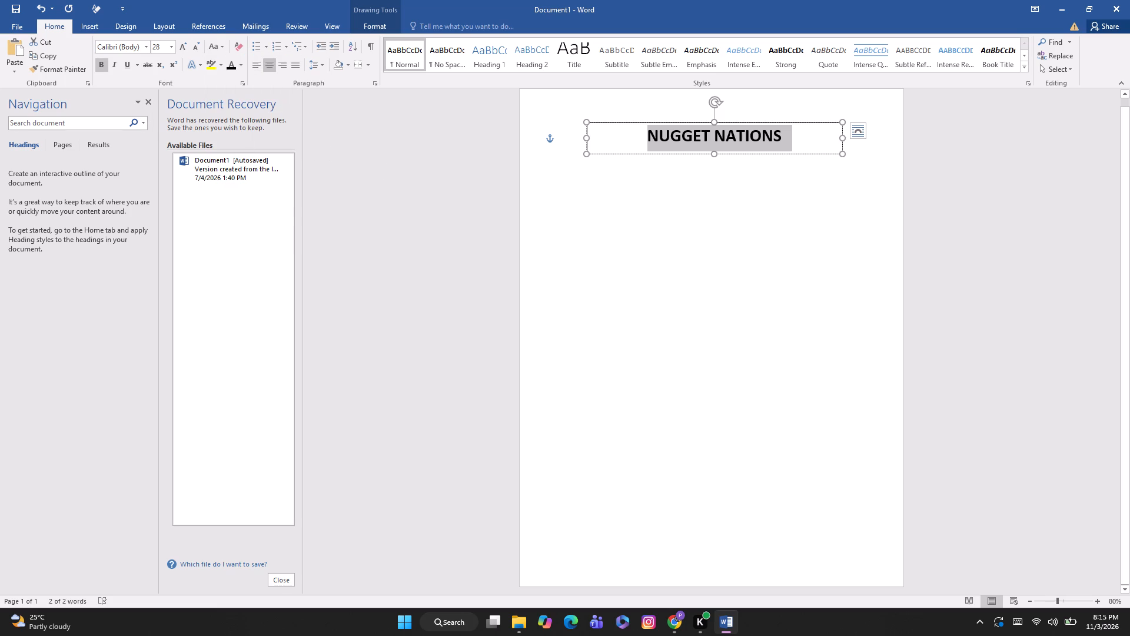
Change the font of the NUGGET NATIONS text to Arial Black.
click(144, 49)
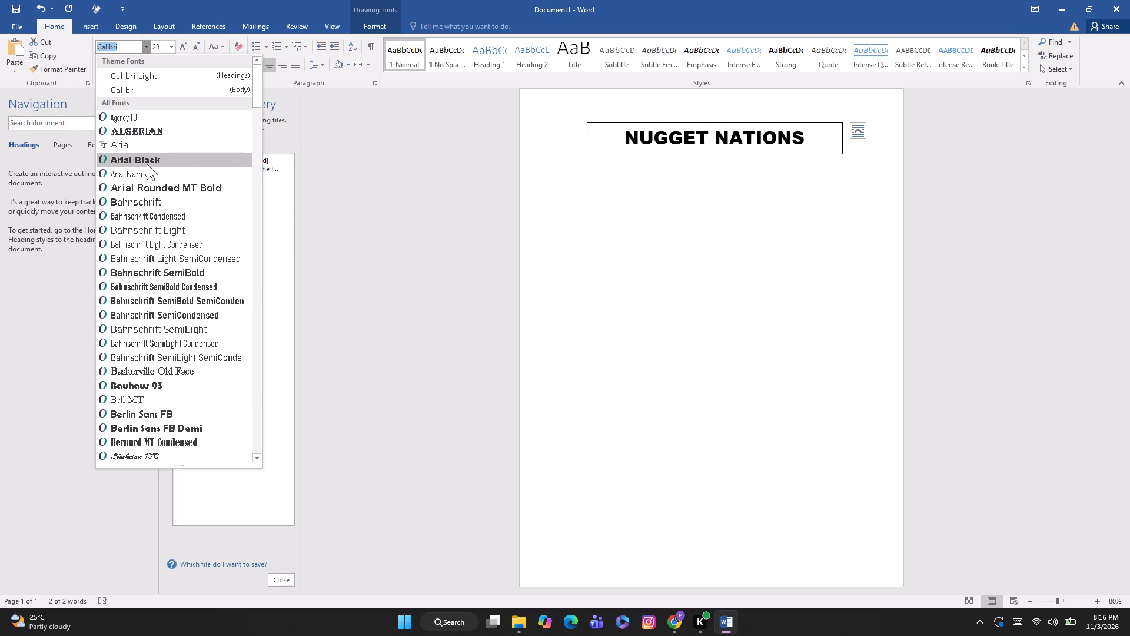
click(147, 164)
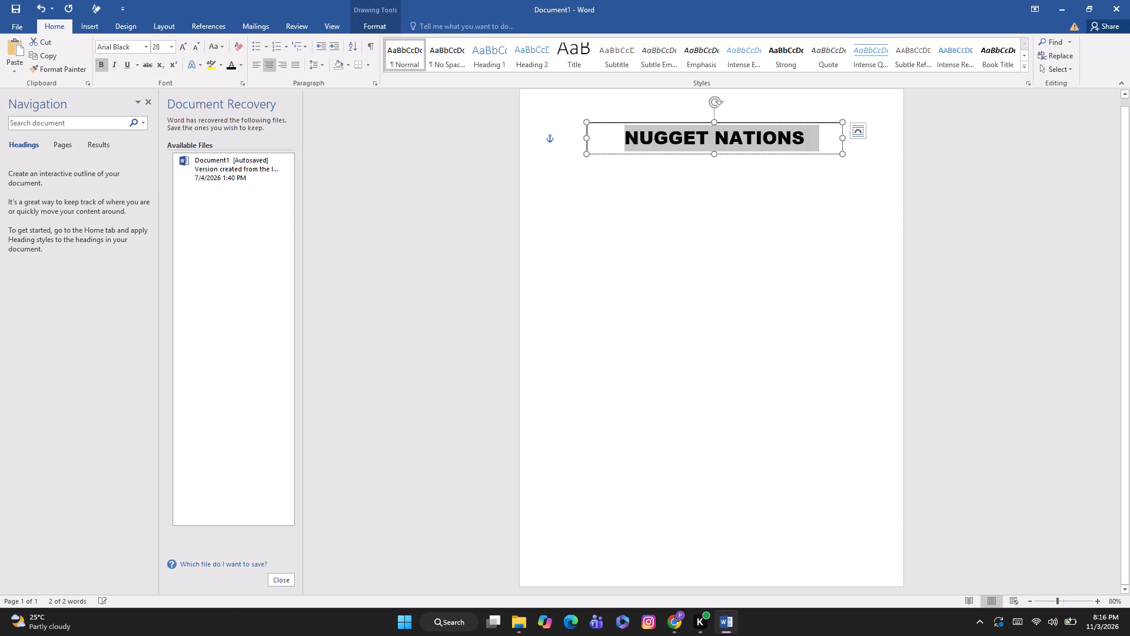
Move the NUGGET NATIONS rectangle closer to the page's top edge, centered horizontally on the page.
drag(745, 145, 745, 142)
drag(745, 142, 740, 133)
drag(749, 153, 744, 147)
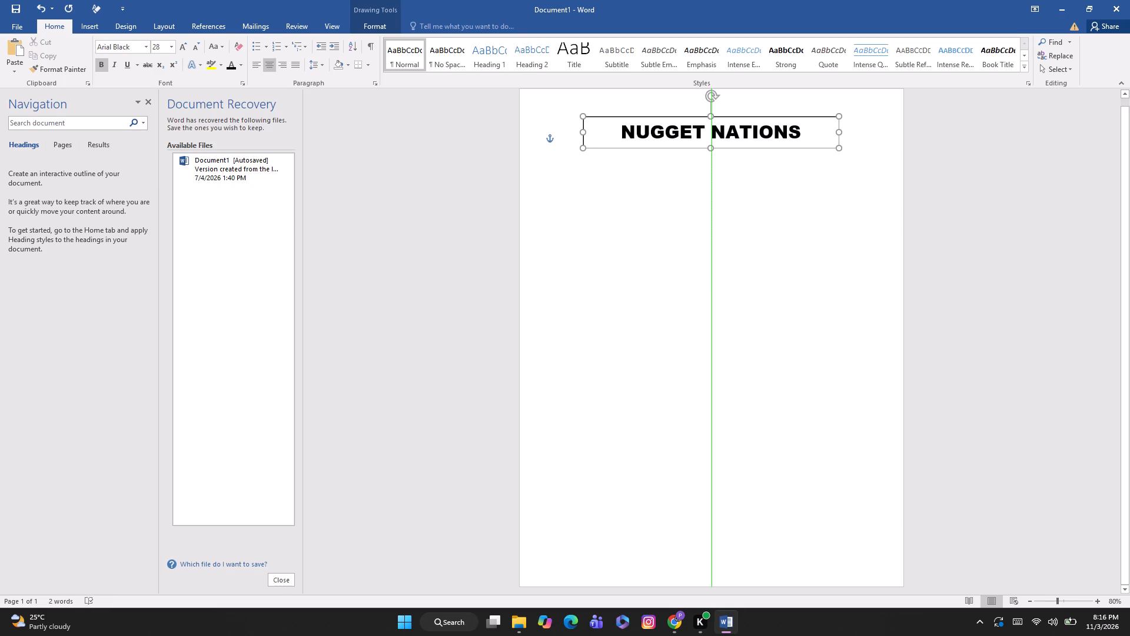
drag(744, 147, 733, 139)
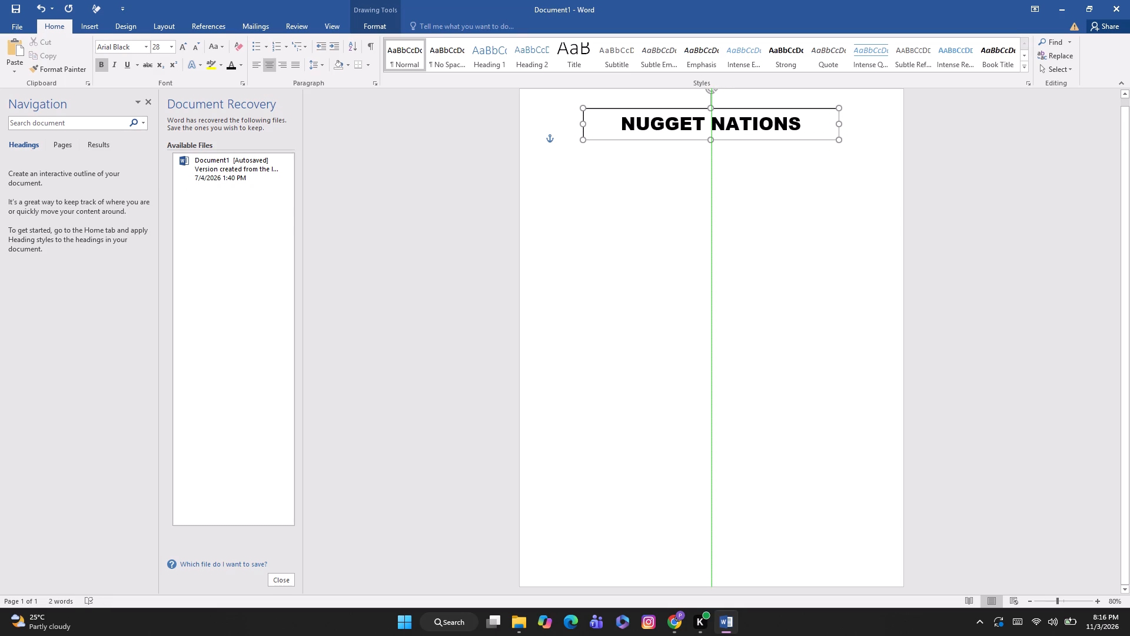
Nudge the NUGGET NATIONS rectangle slightly lower on the page, keeping it centered horizontally.
drag(733, 139, 737, 143)
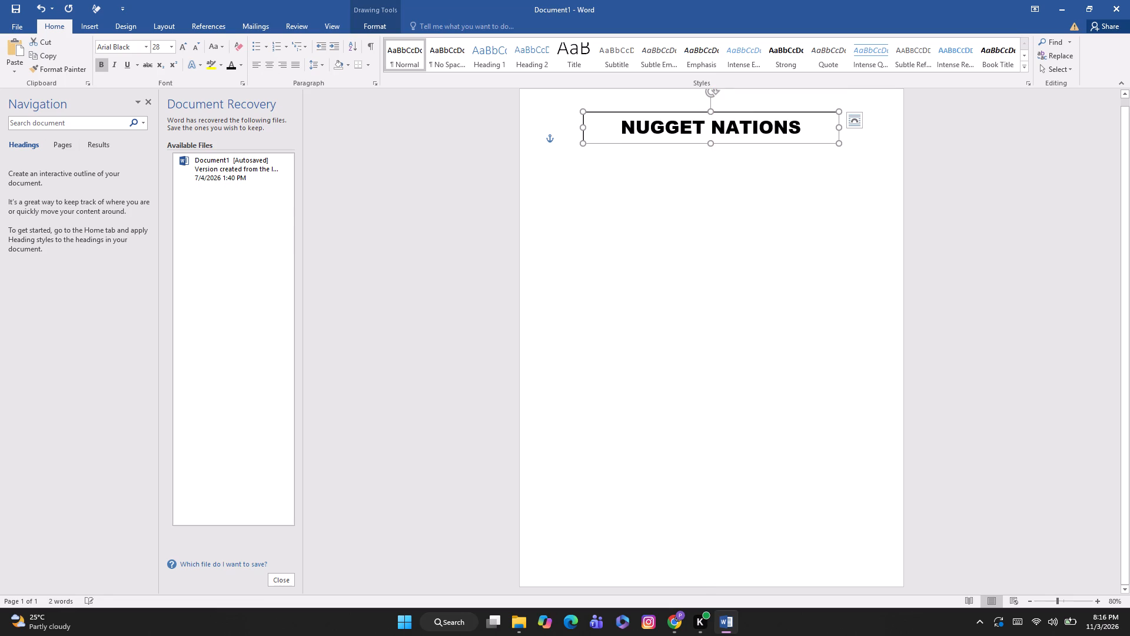
Set the outline color of the NUGGET NATIONS rectangle to white and deselect it.
click(740, 144)
double_click(739, 142)
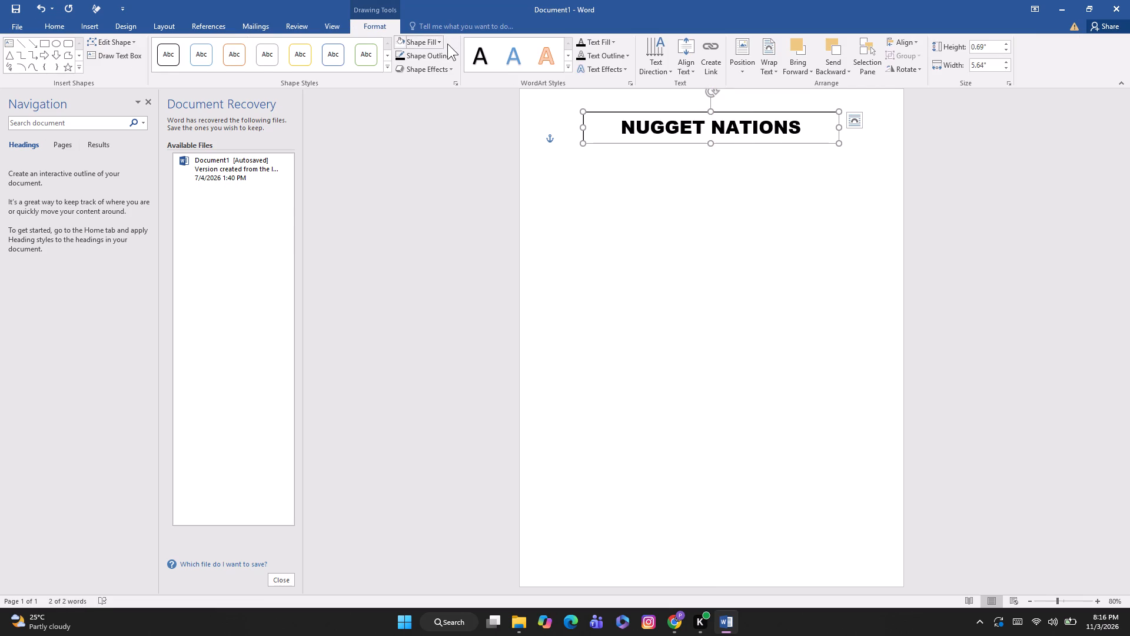
click(438, 49)
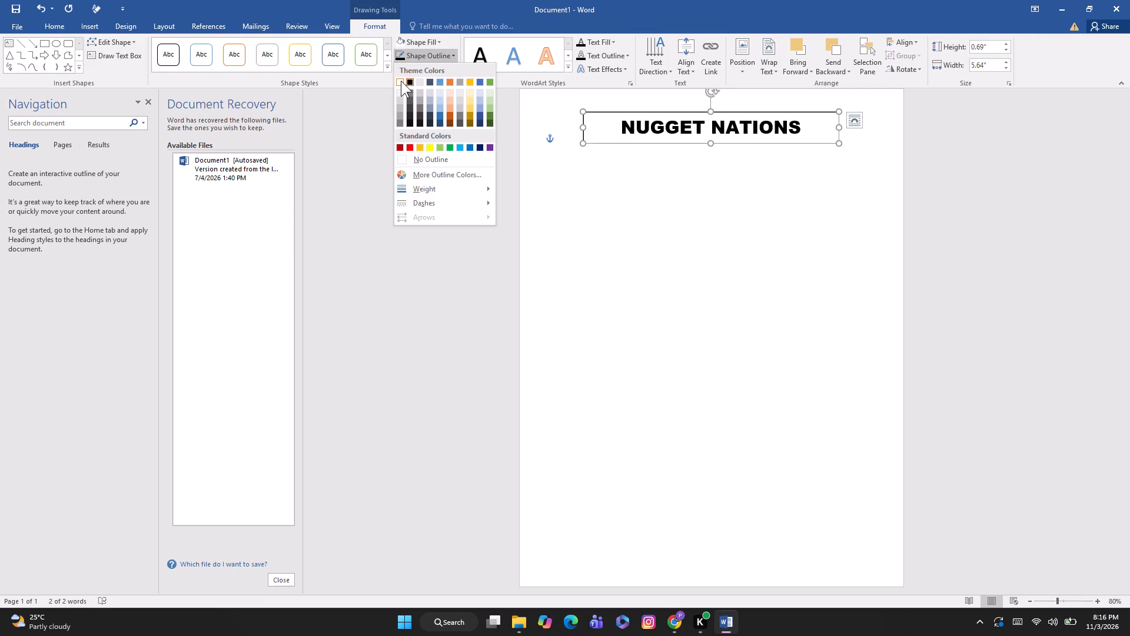
click(398, 79)
click(427, 180)
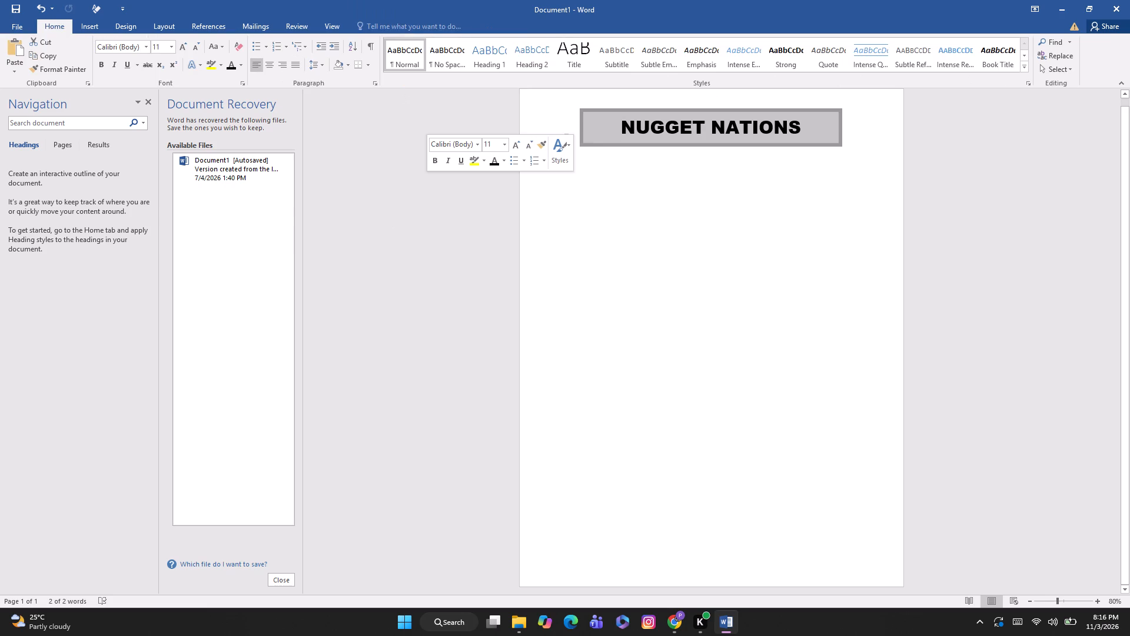
click(424, 238)
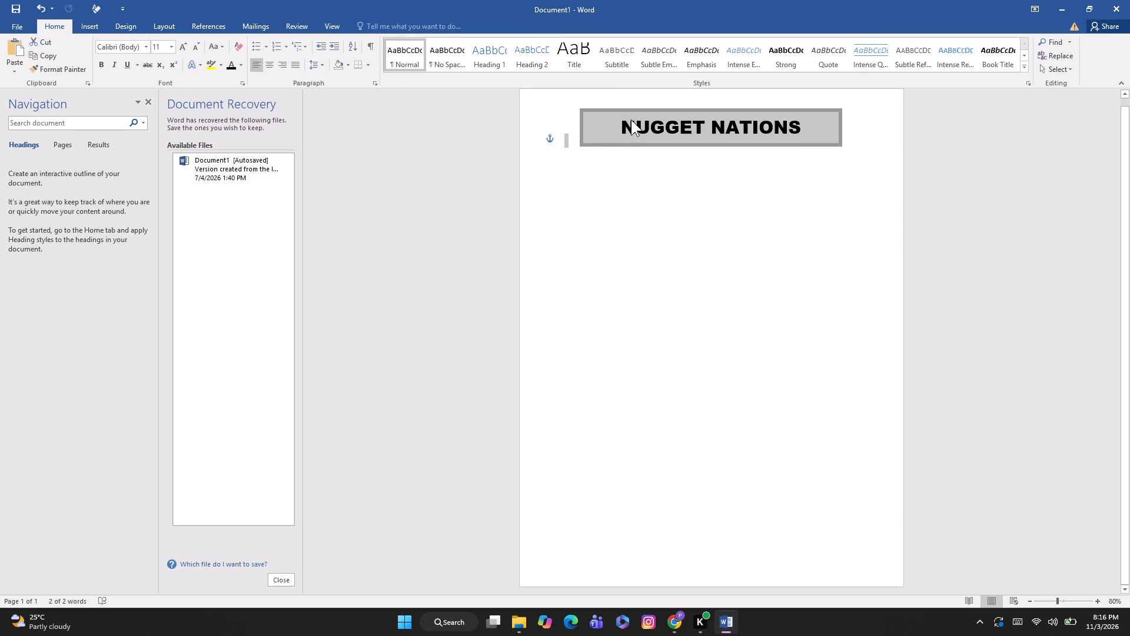
click(631, 120)
click(636, 185)
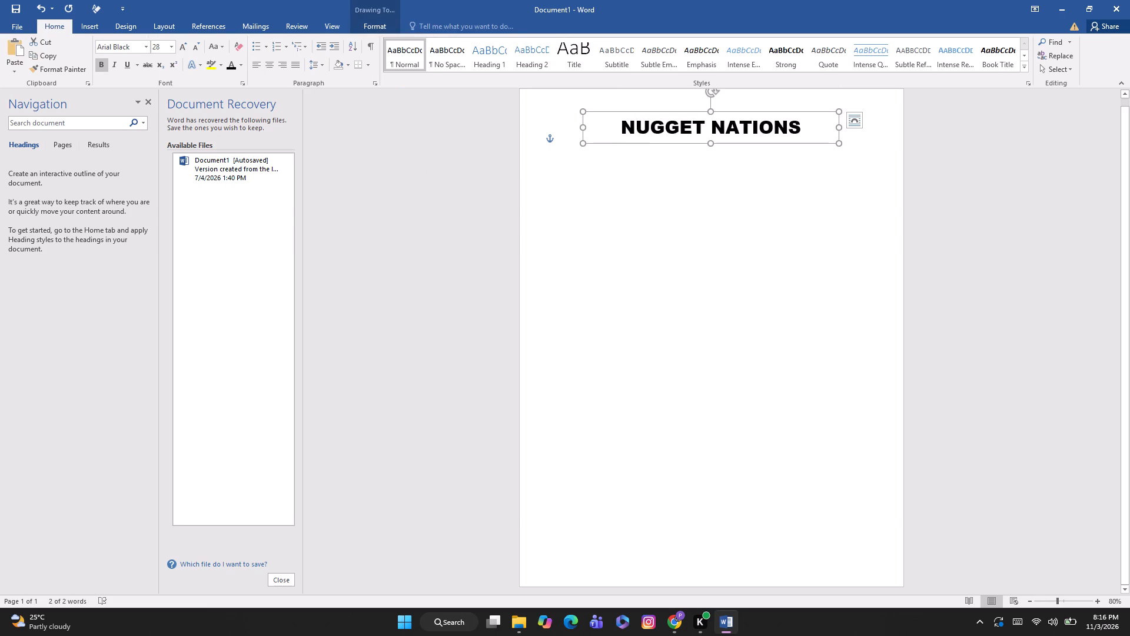
Draw a straight horizontal line about 1.64" long just above the word NUGGET, starting at its left edge.
click(95, 32)
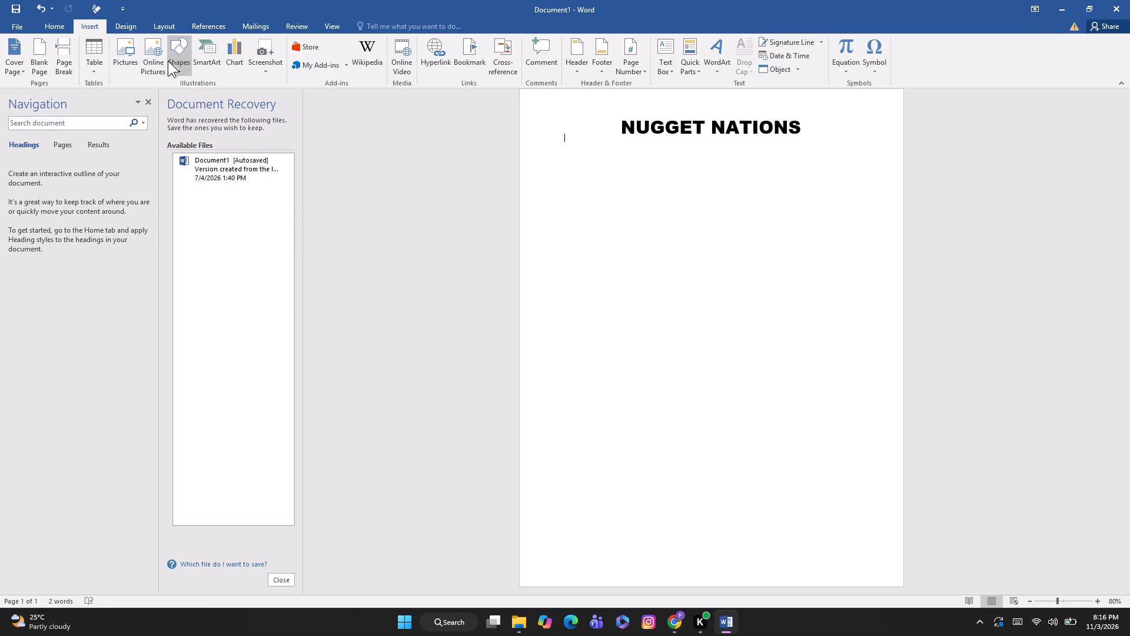
click(167, 60)
click(187, 91)
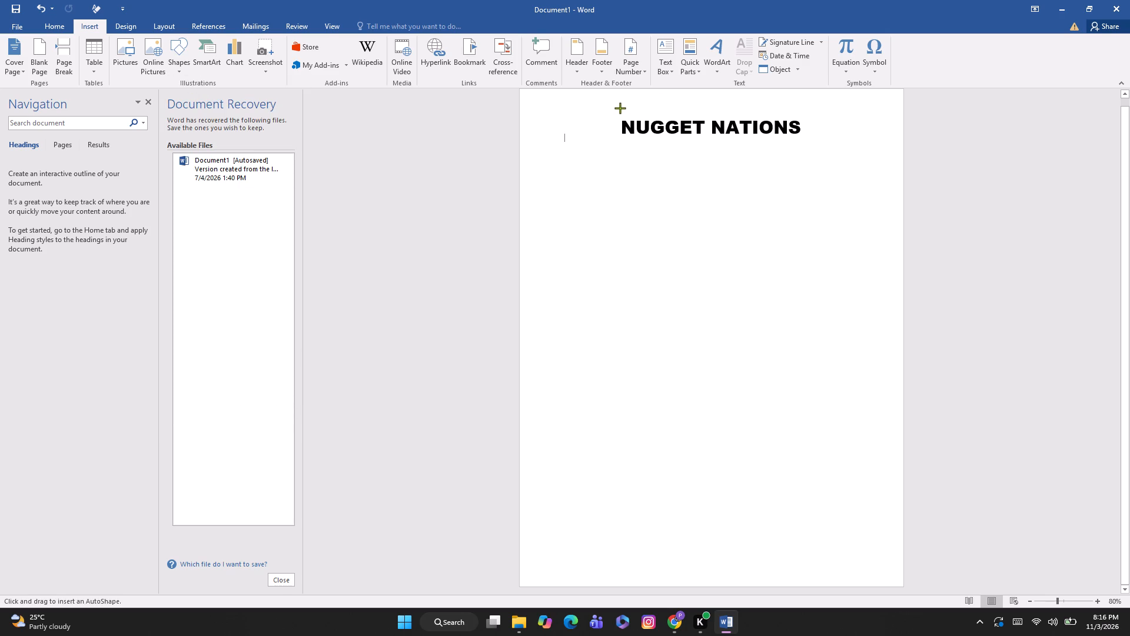
drag(621, 110, 623, 110)
drag(623, 110, 663, 98)
drag(663, 98, 688, 128)
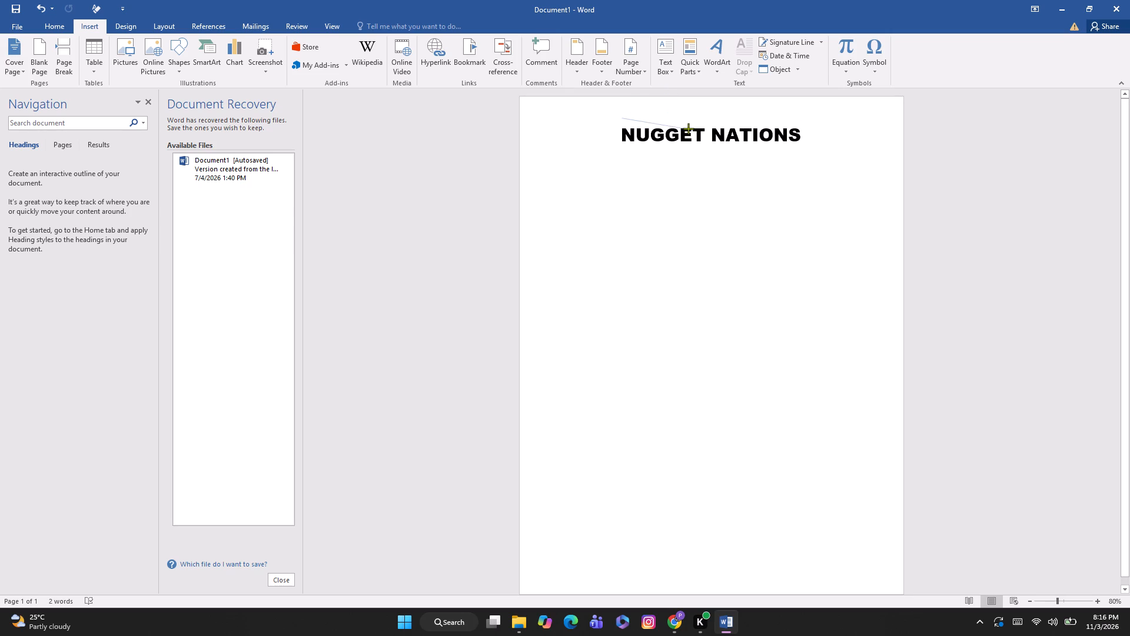
drag(688, 128, 682, 111)
drag(682, 111, 692, 111)
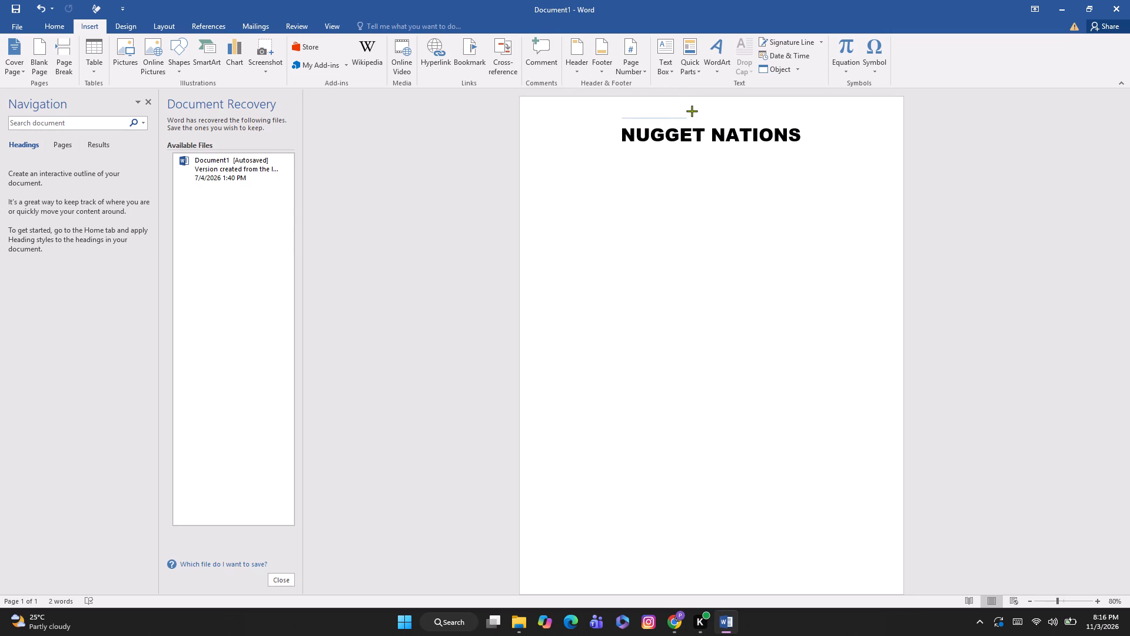
drag(692, 111, 694, 110)
drag(694, 110, 696, 112)
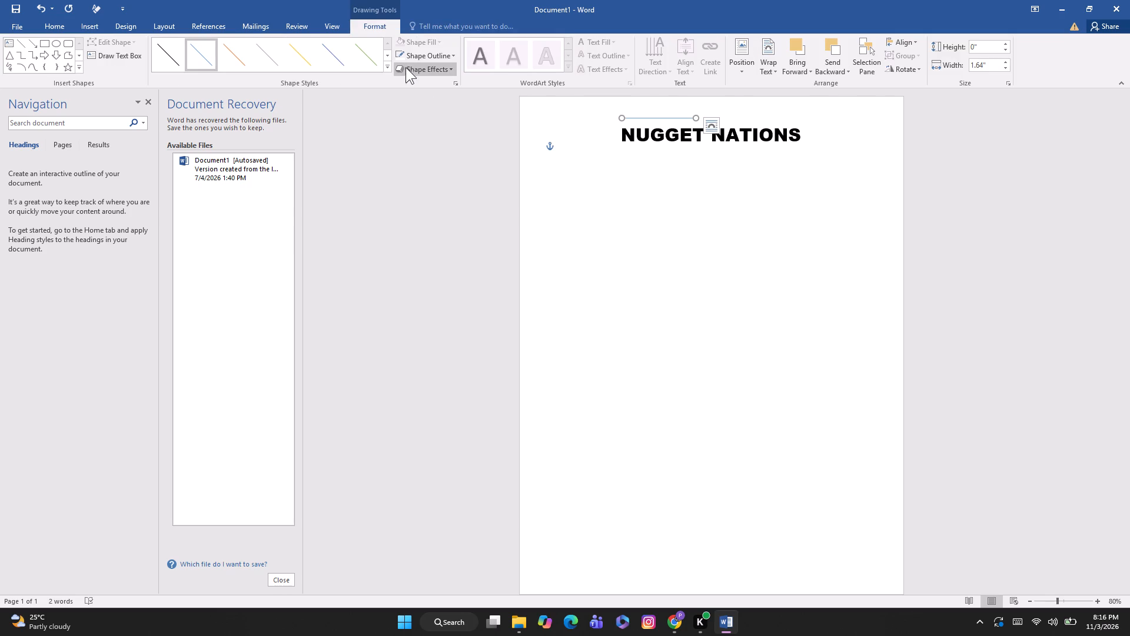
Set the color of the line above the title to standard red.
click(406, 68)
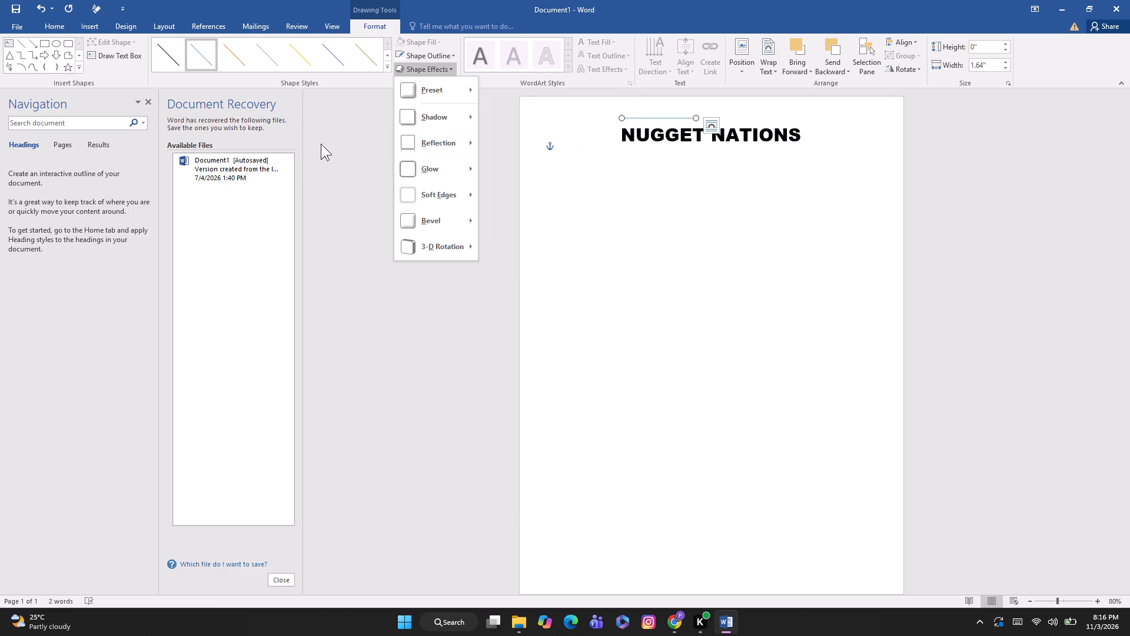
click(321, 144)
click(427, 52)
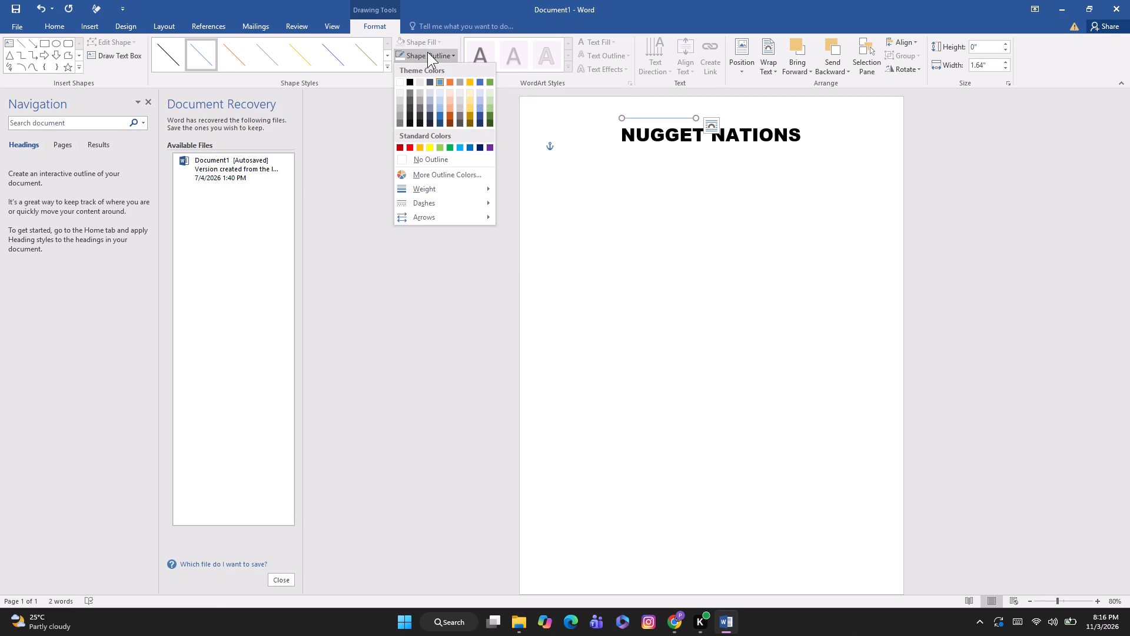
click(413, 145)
Set the weight of the line above the title to 6 pt.
click(417, 57)
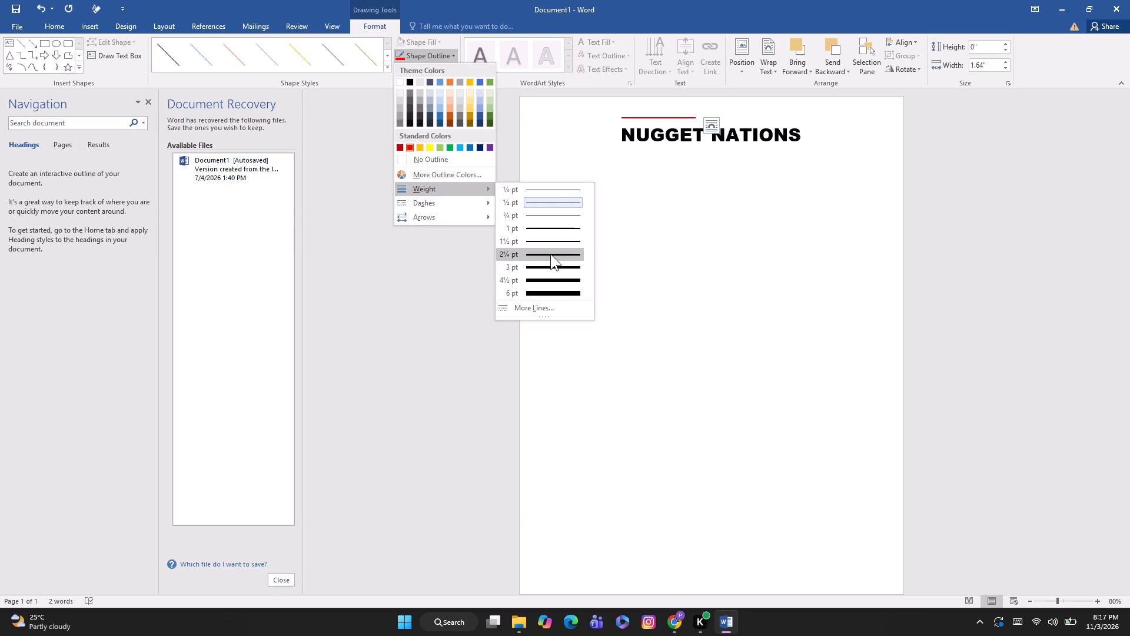
click(558, 299)
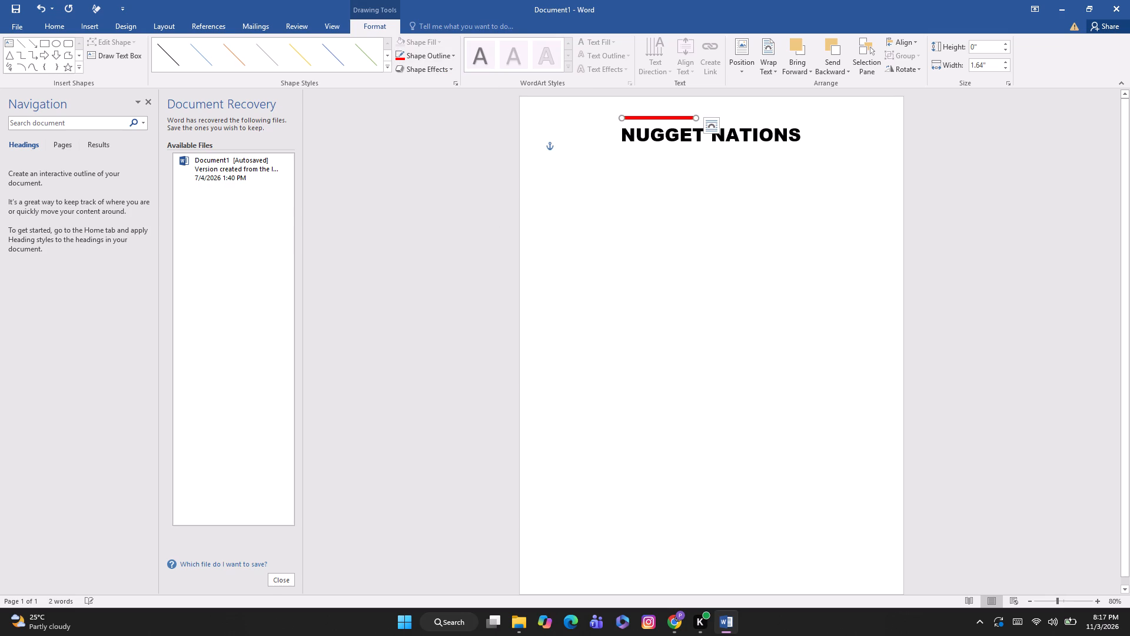
Change the line above the title to a slightly darker red chosen from the full set of standard colors, and deselect it.
click(432, 50)
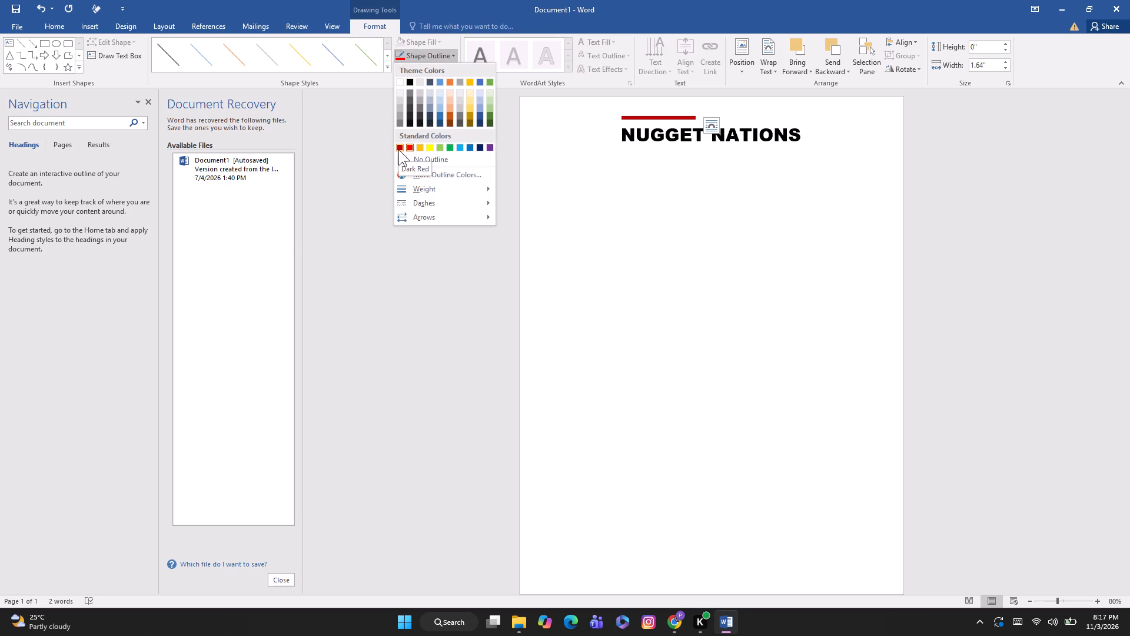
click(431, 174)
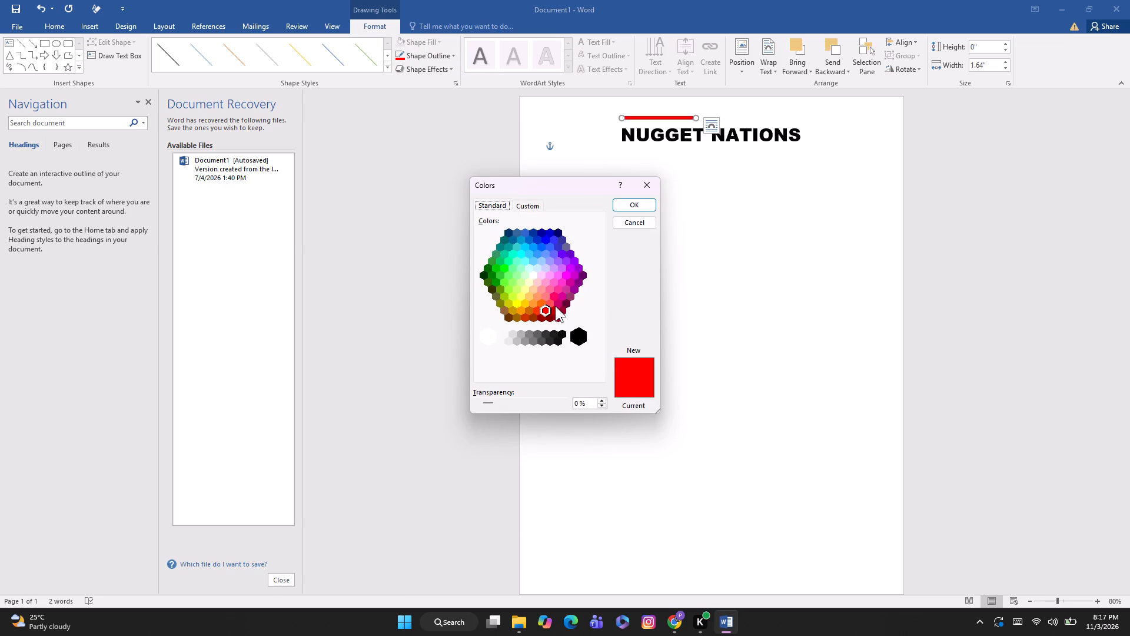
click(533, 312)
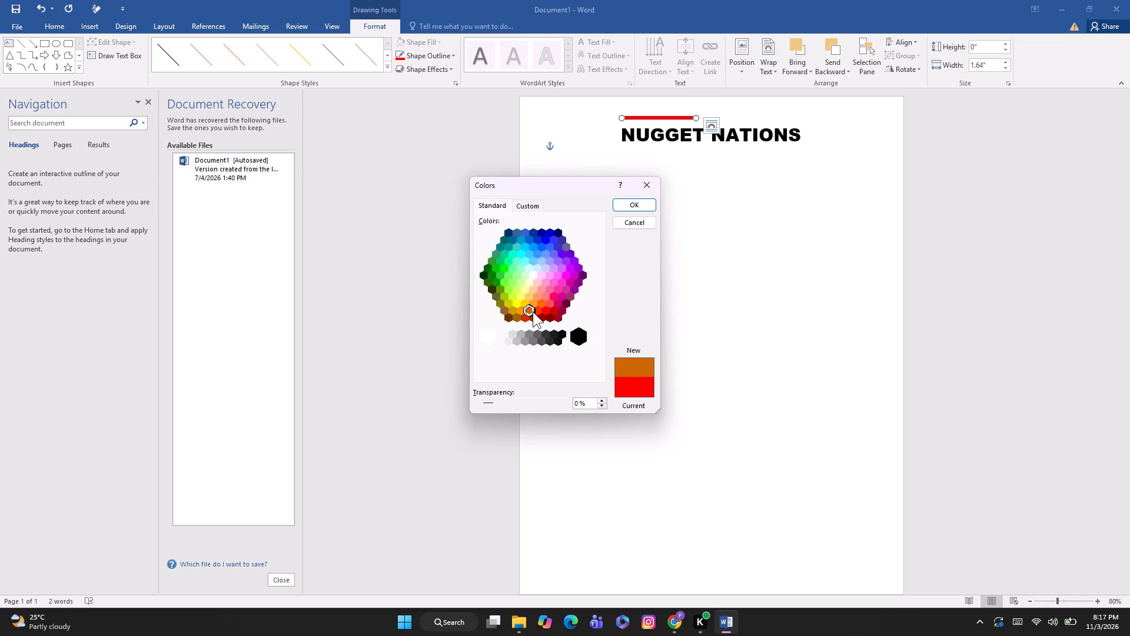
click(533, 312)
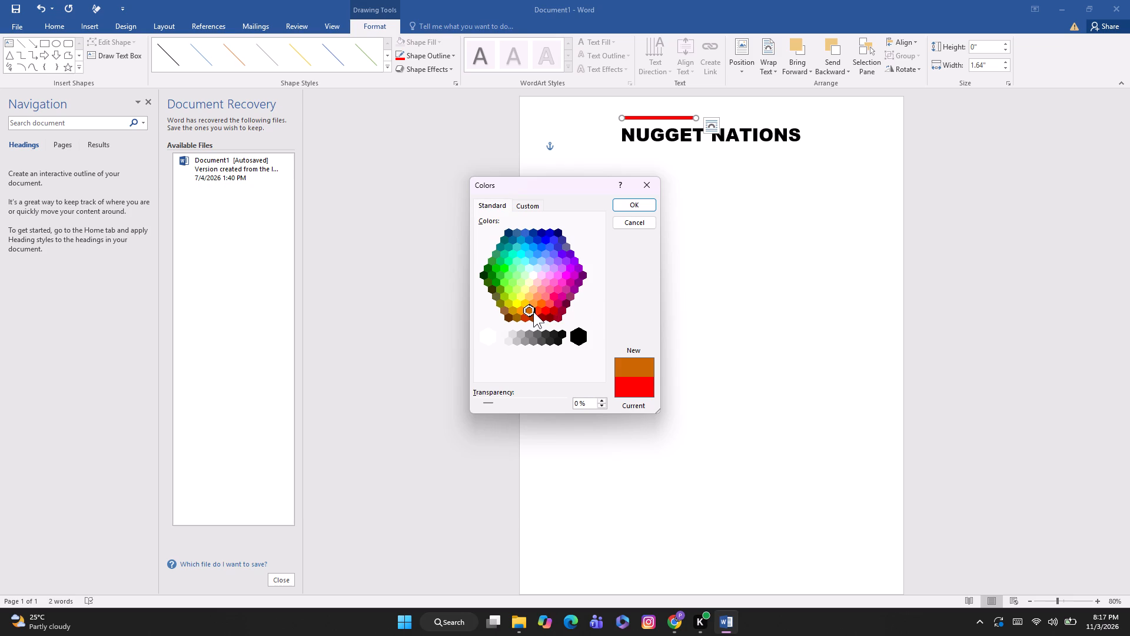
click(536, 312)
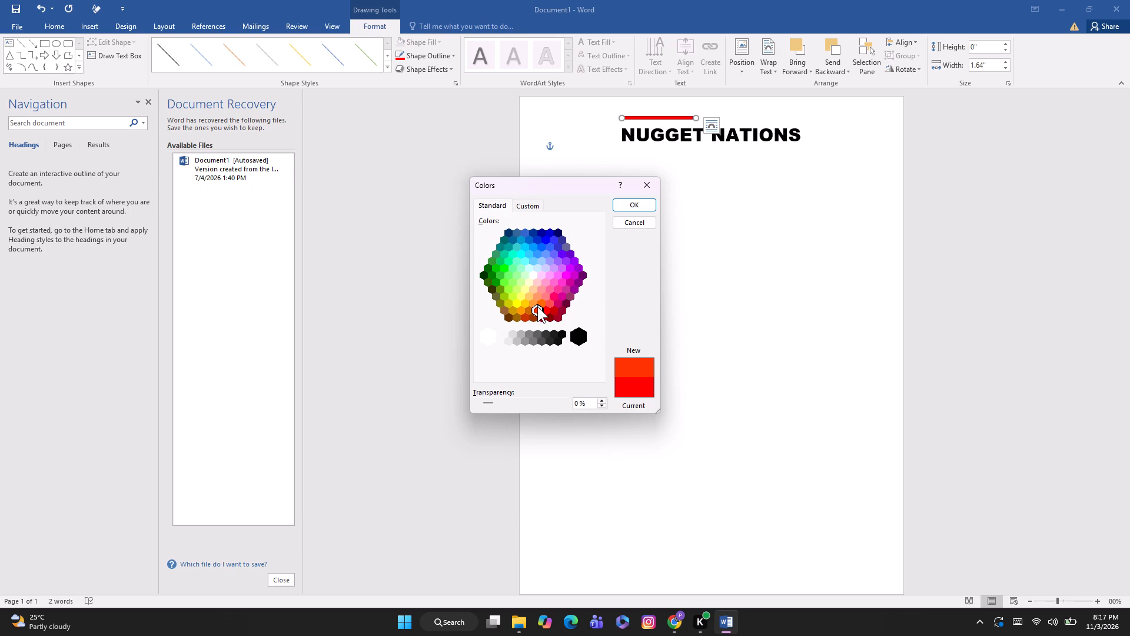
drag(540, 308, 553, 278)
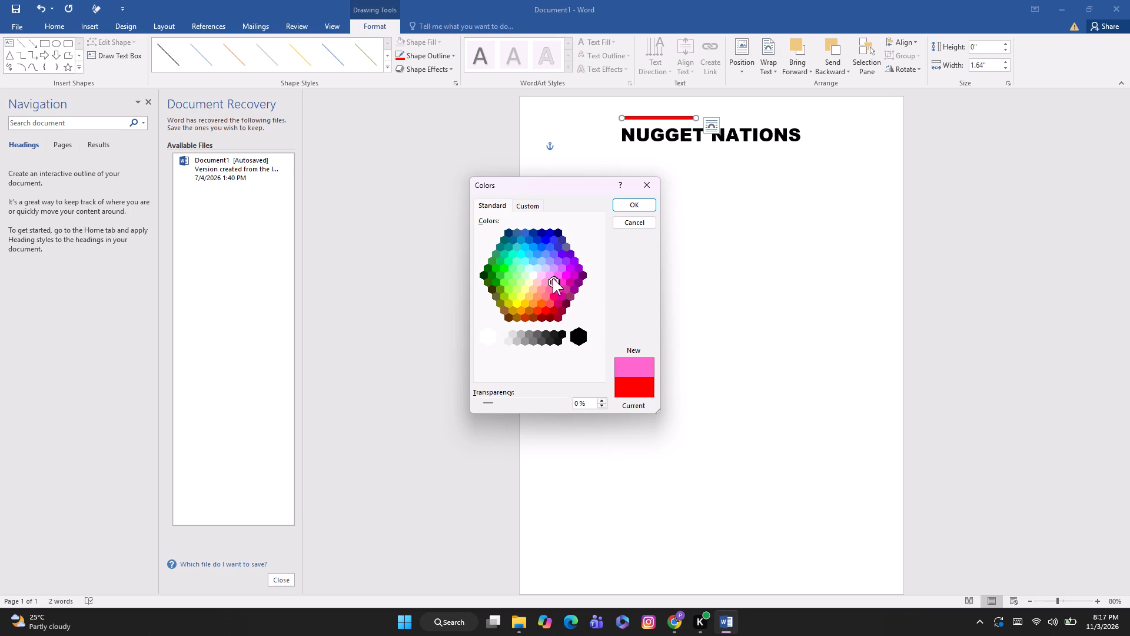
drag(553, 278, 518, 306)
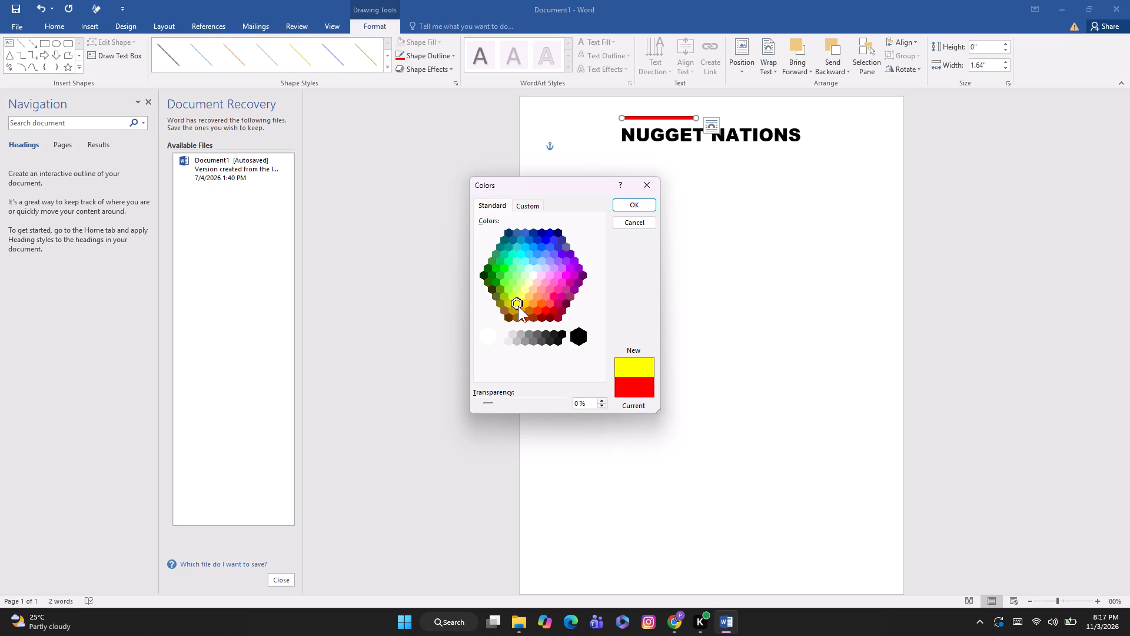
drag(518, 306, 530, 333)
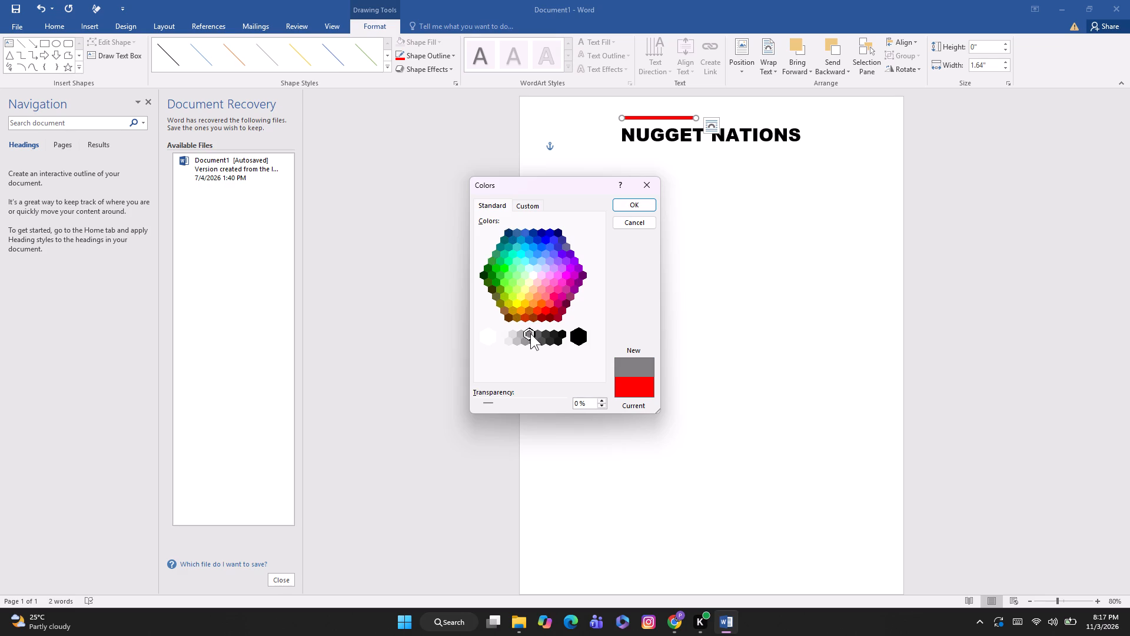
drag(530, 333, 524, 314)
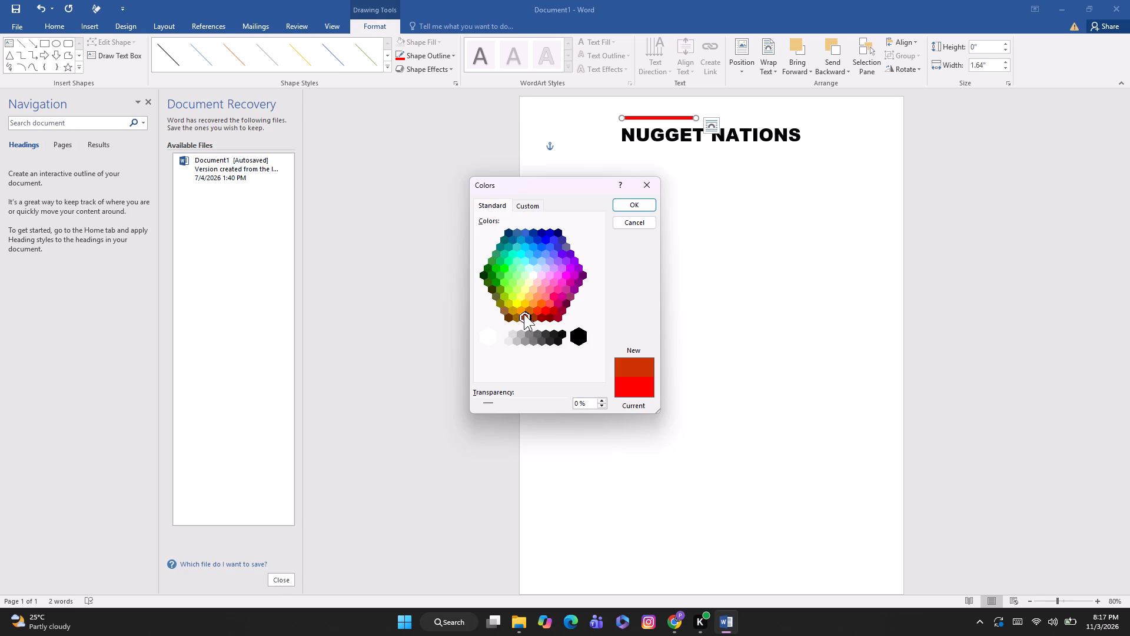
drag(524, 314, 551, 311)
click(631, 201)
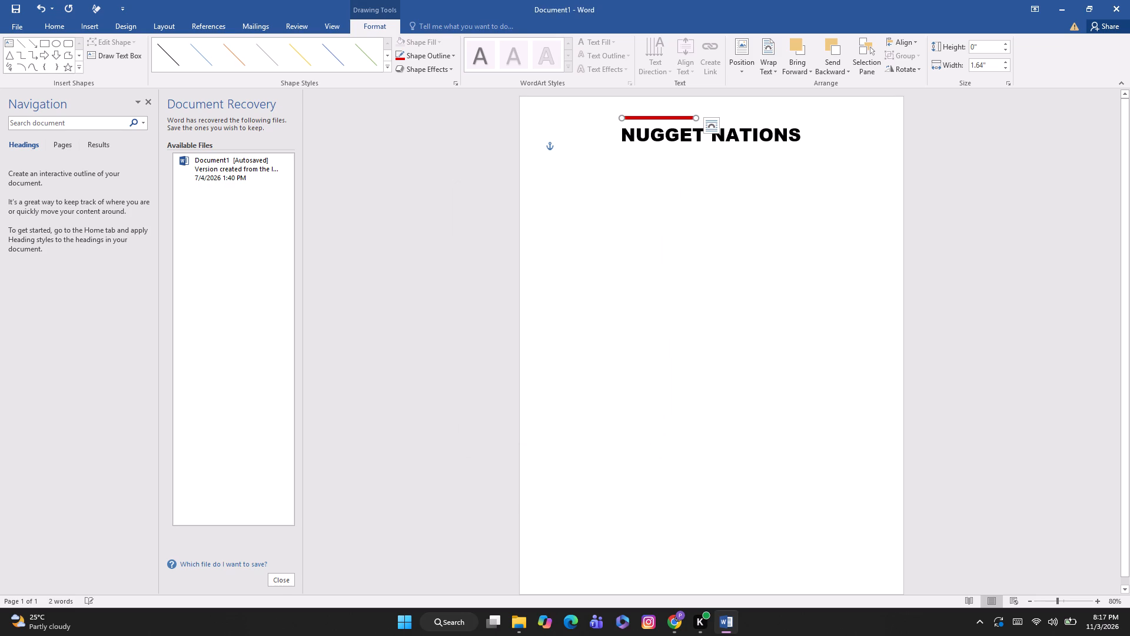
click(407, 226)
click(440, 277)
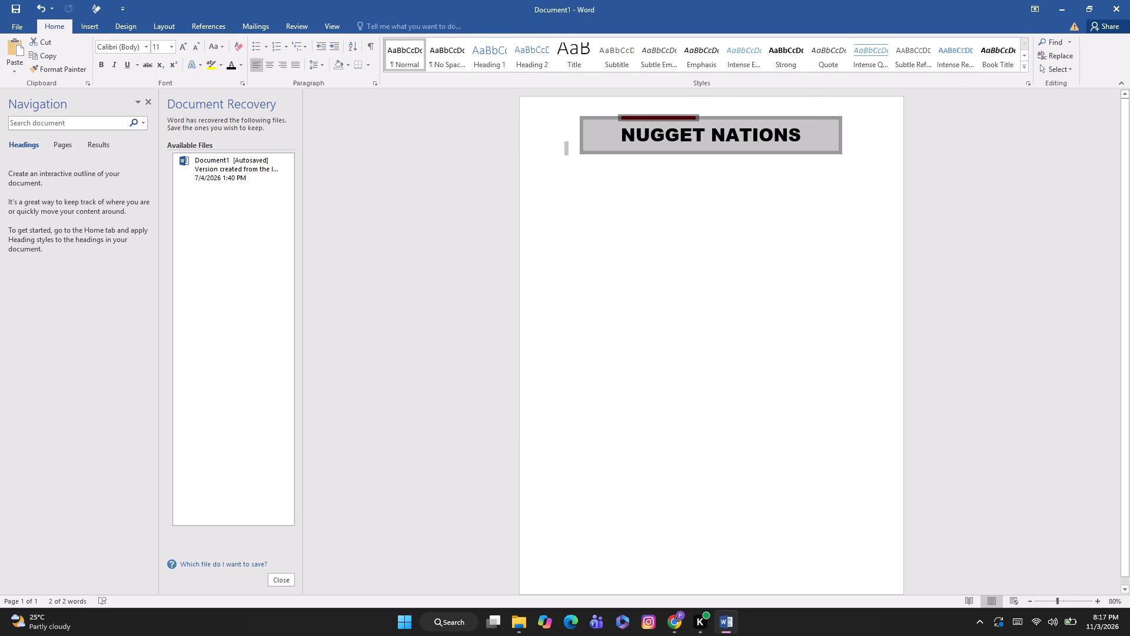
click(601, 238)
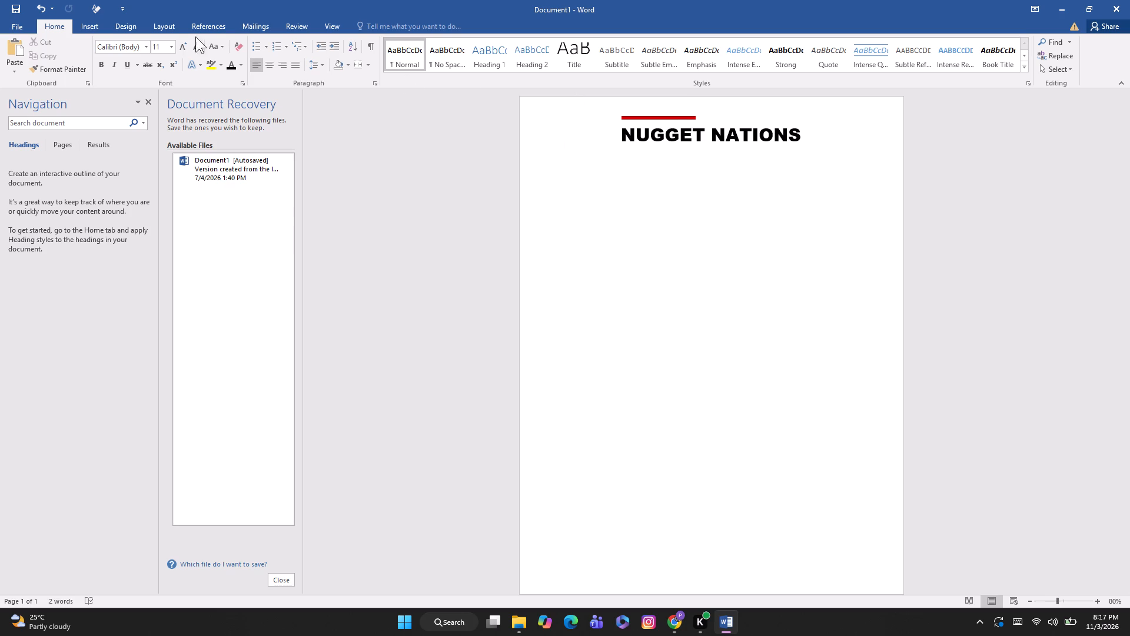
Draw a 4-point star about 0.34" high and 0.36" wide in the blank area below the NUGGET NATIONS title.
click(97, 25)
click(184, 60)
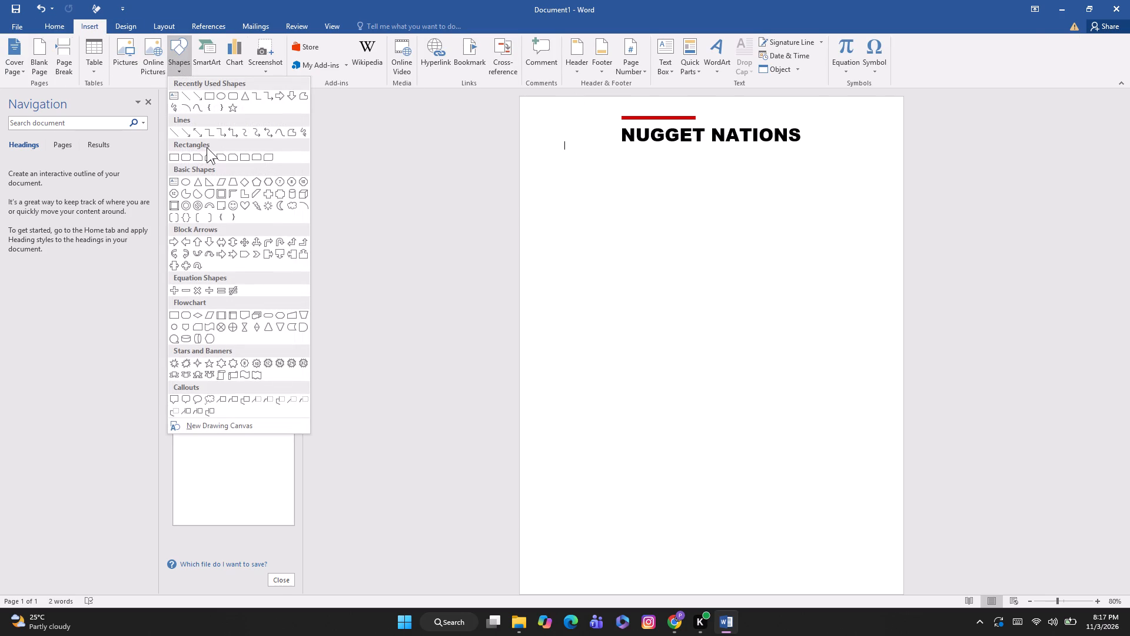
click(194, 365)
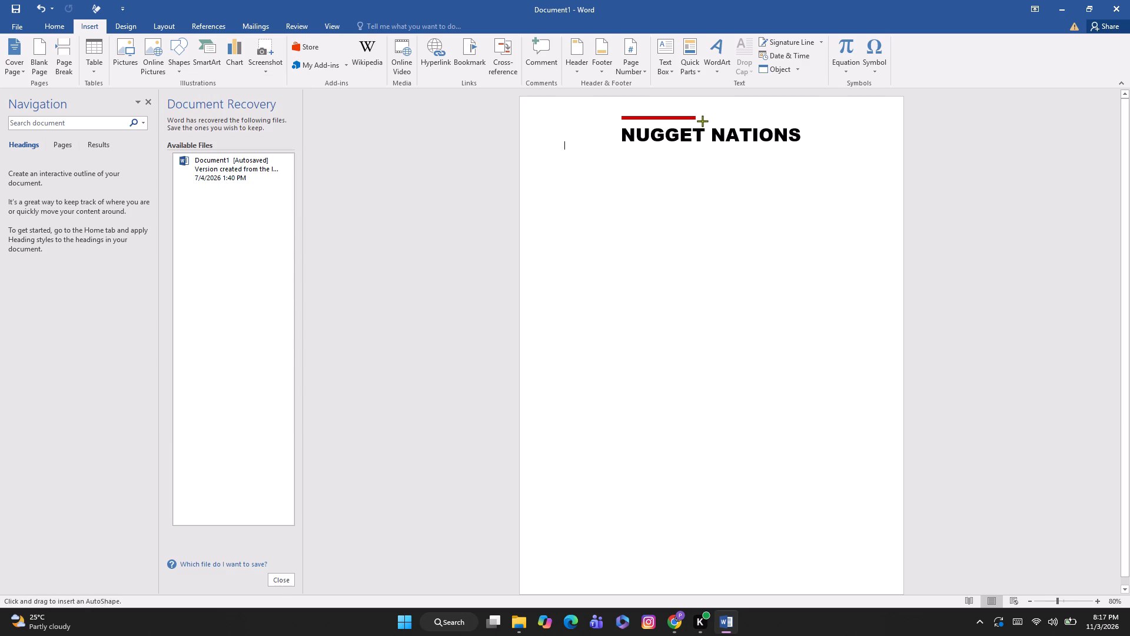
drag(646, 189, 662, 200)
drag(662, 200, 662, 204)
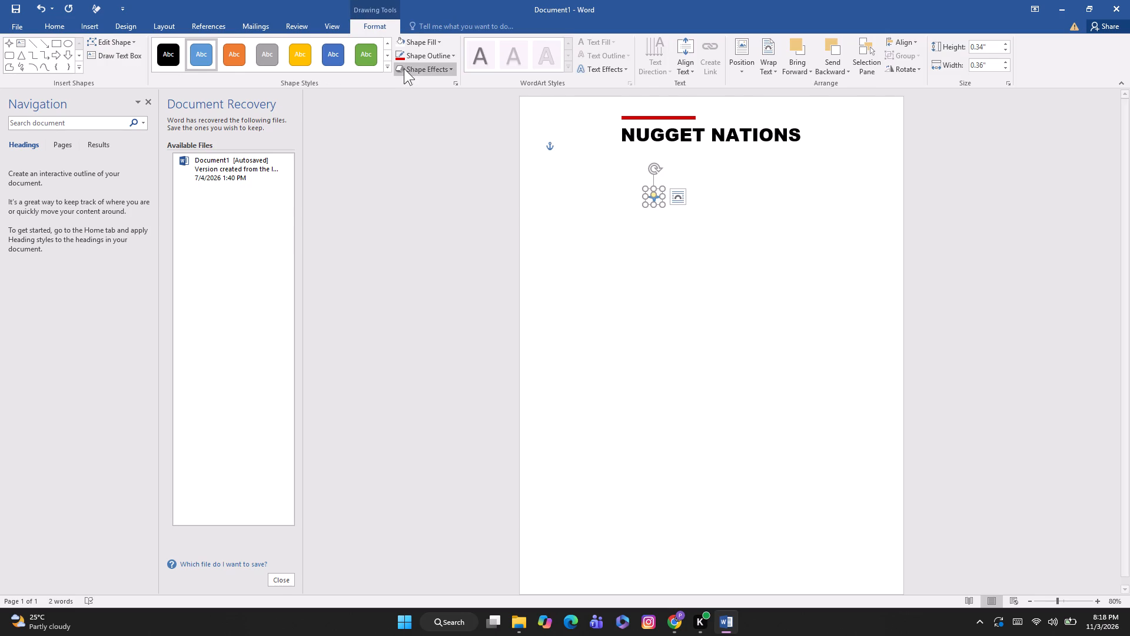
Set both the outline and the fill of the star to the recently used dark red of the accent line.
click(415, 60)
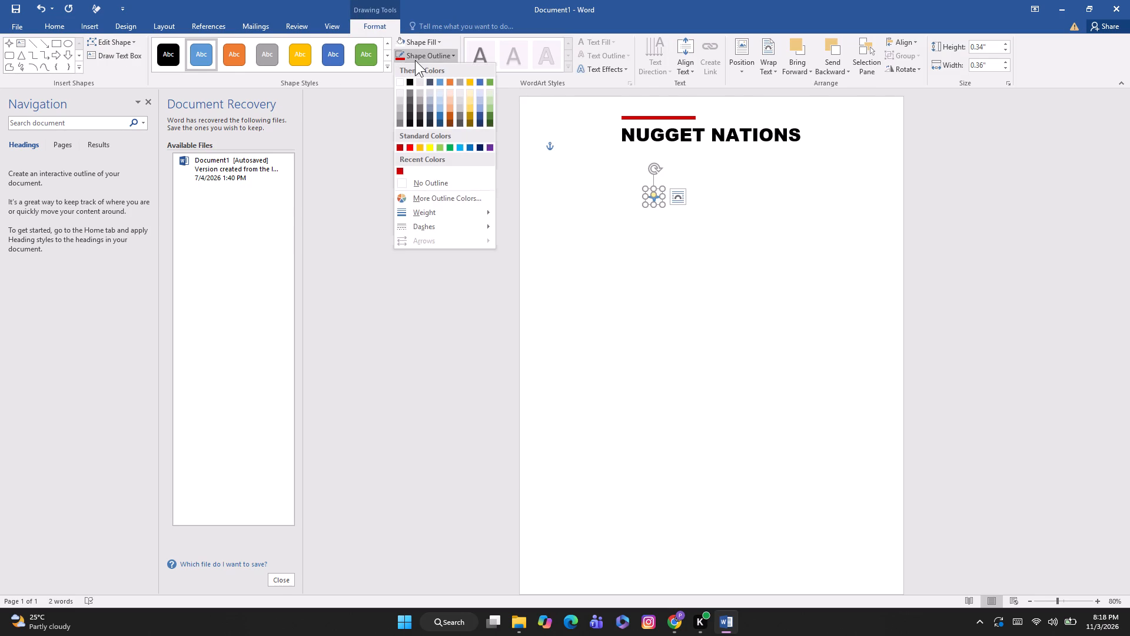
click(399, 171)
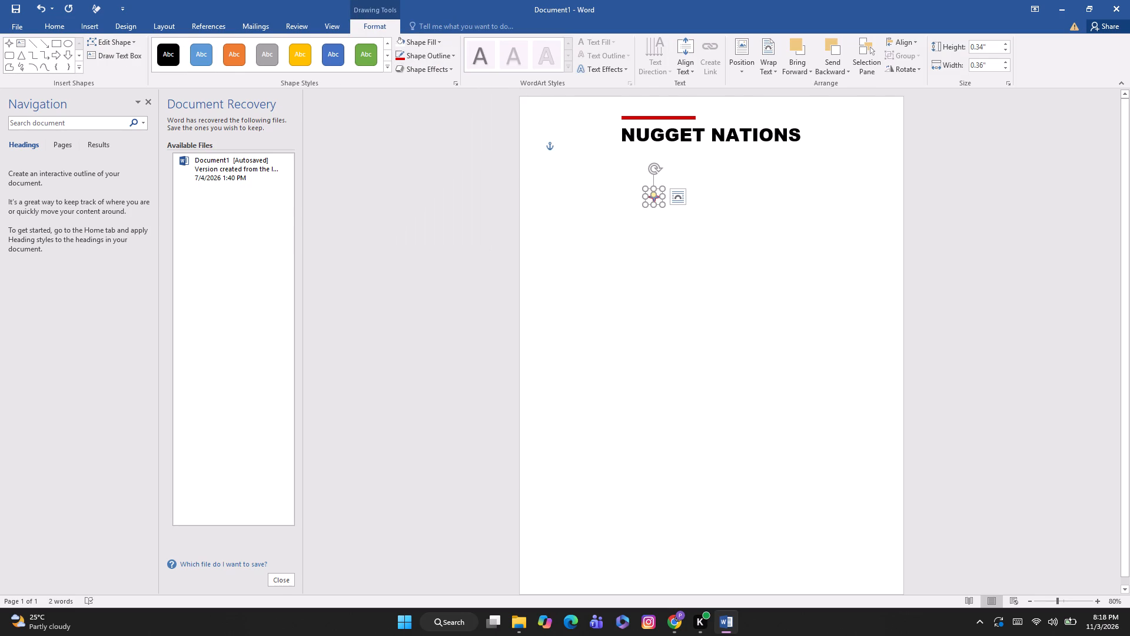
click(421, 48)
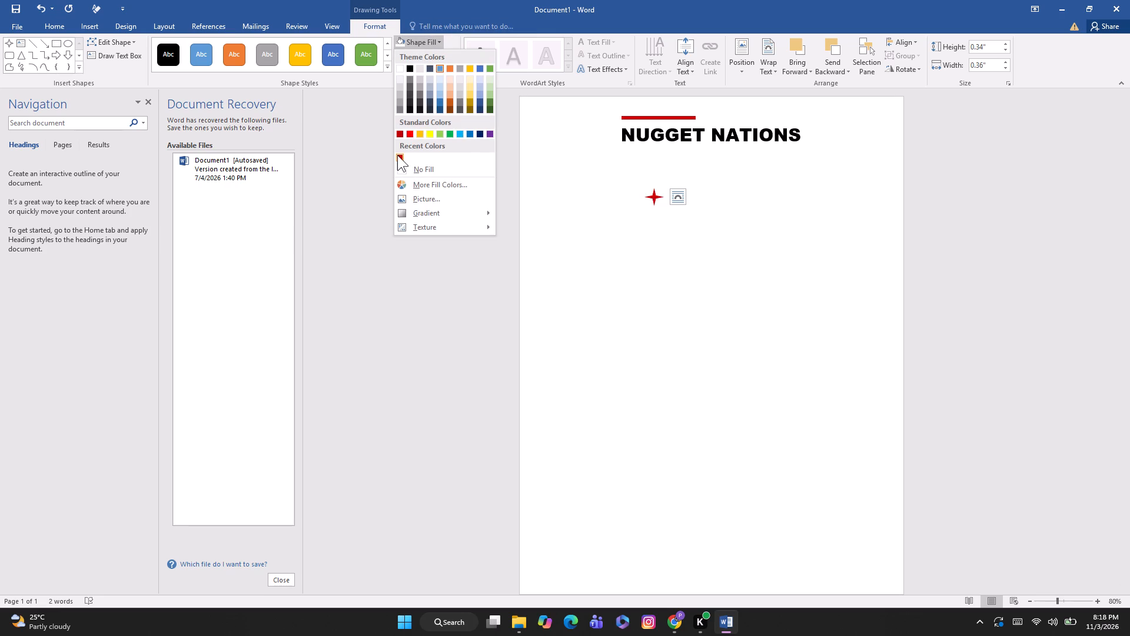
click(404, 157)
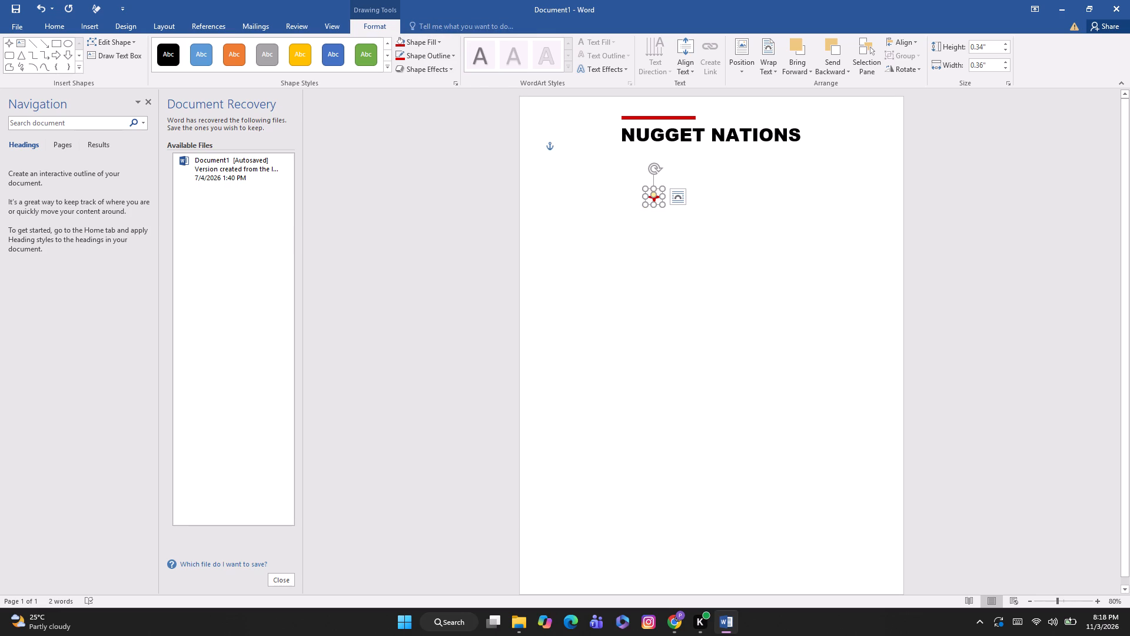
Resize the red star to a height of about 0.35" and deselect it.
drag(656, 201, 660, 197)
drag(660, 197, 662, 205)
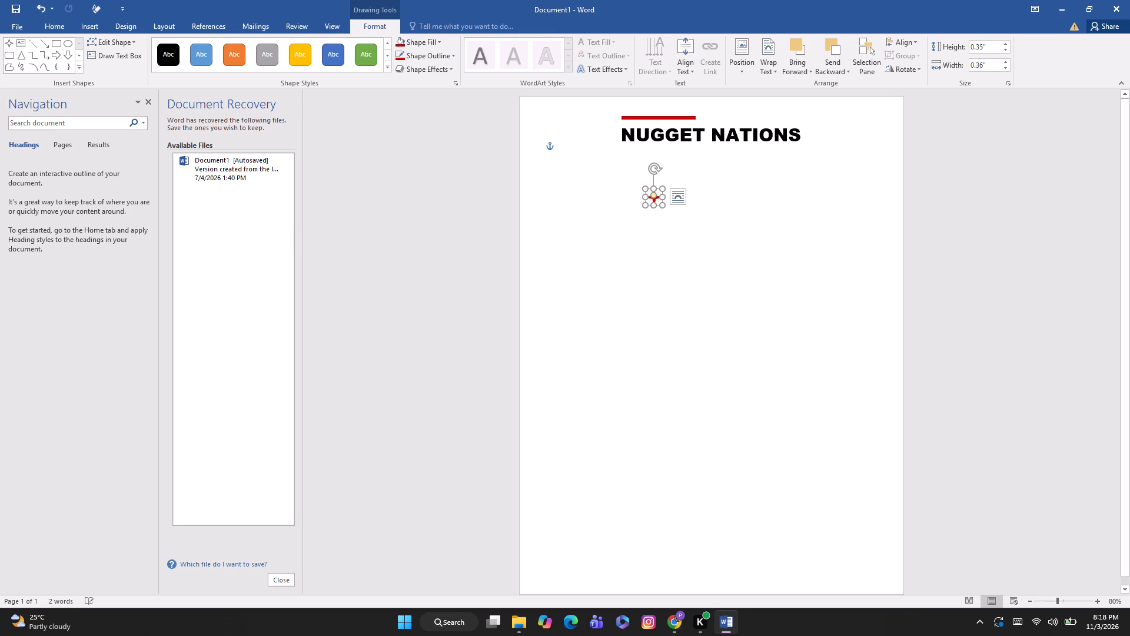
click(448, 243)
click(623, 238)
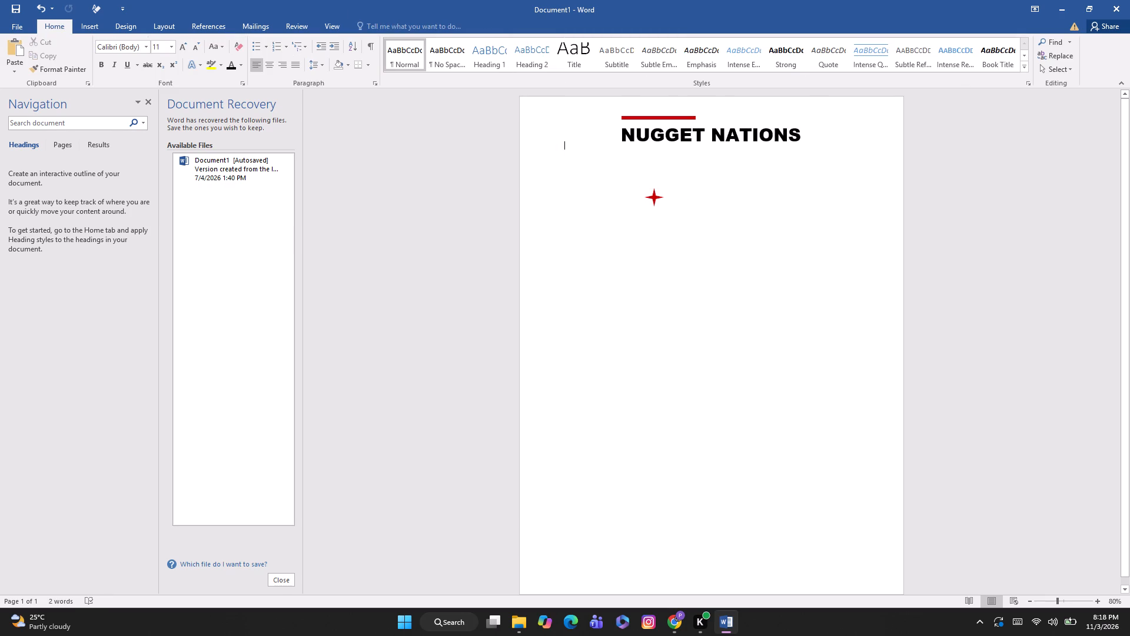
Move the red star above the title, level with the red line and just past its right end.
drag(657, 197, 710, 120)
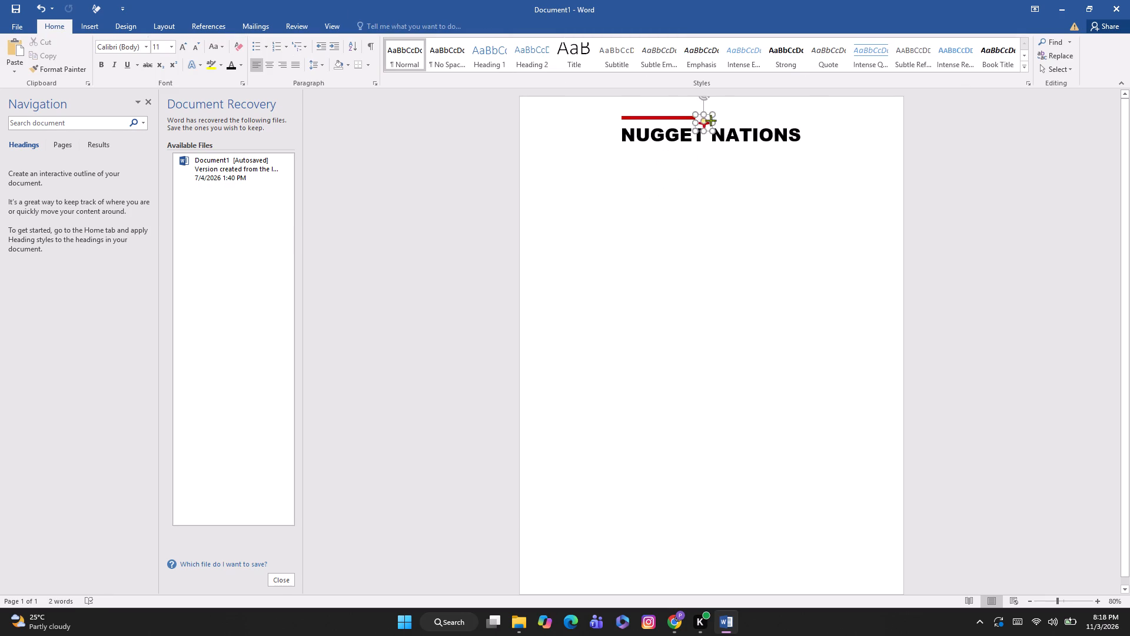
drag(710, 120, 710, 117)
Duplicate the red star and place the copy directly to its right, level with it above the title.
right_click(710, 117)
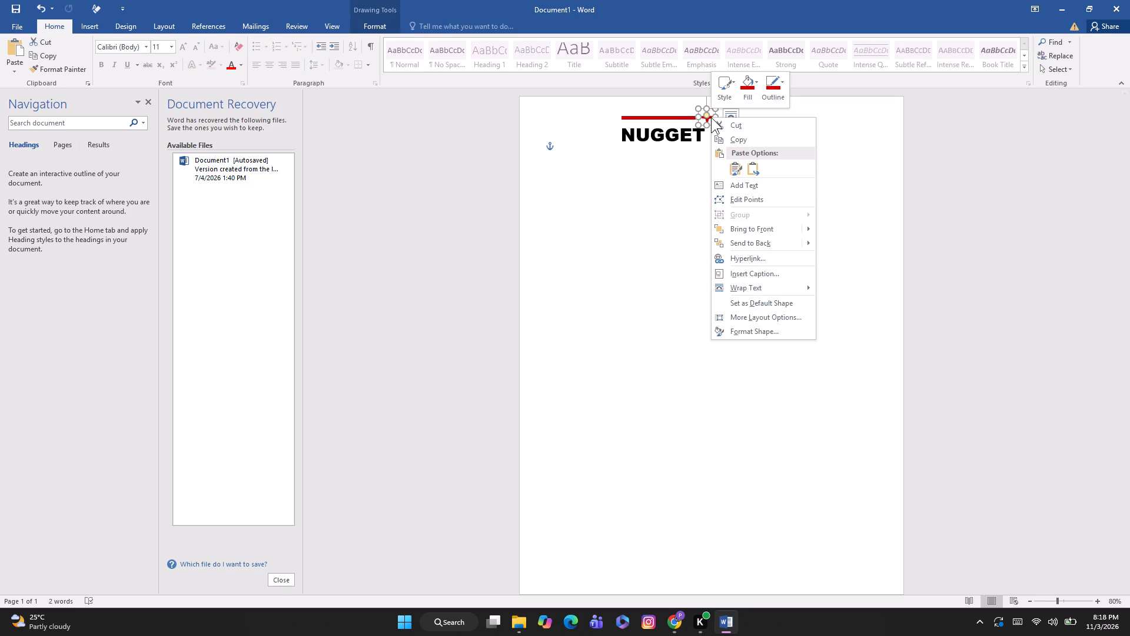
click(734, 140)
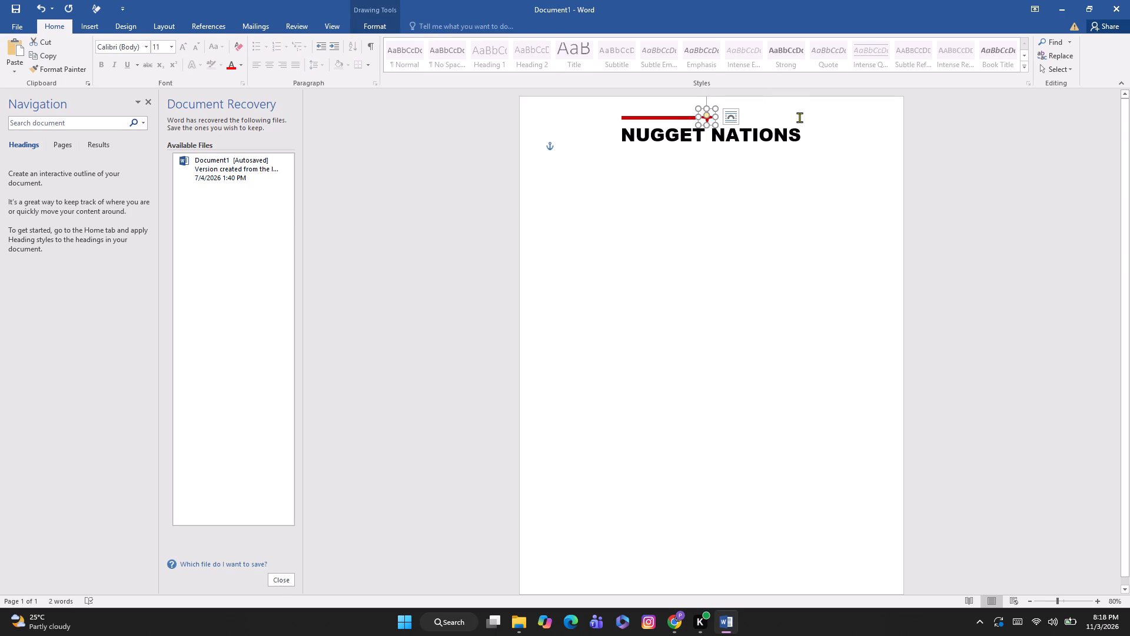
click(751, 262)
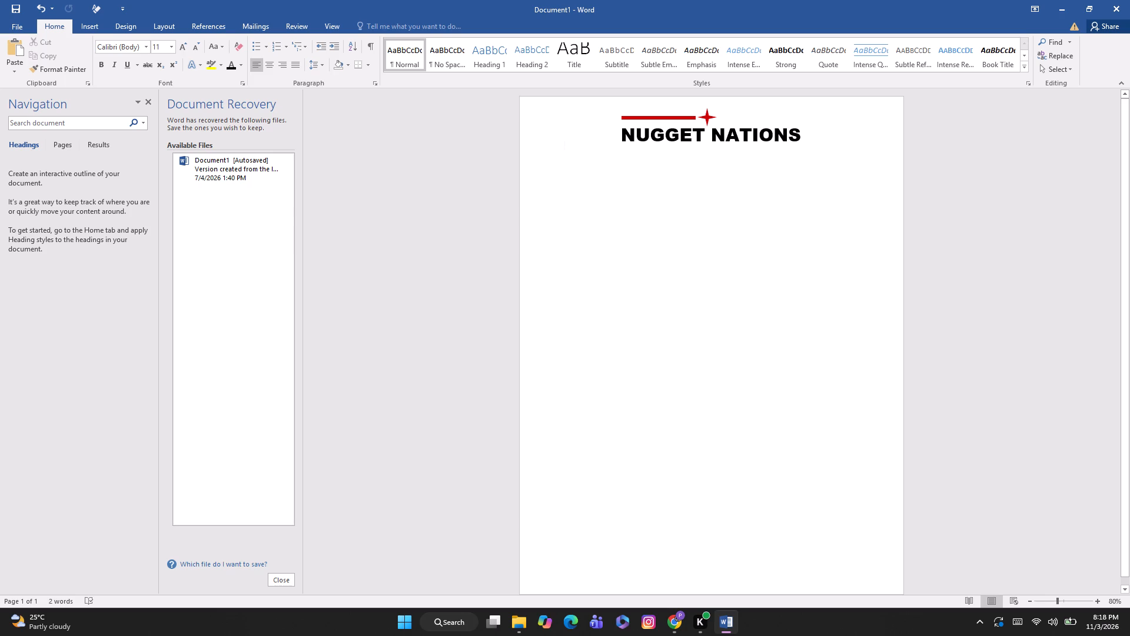
key(ctrl+v)
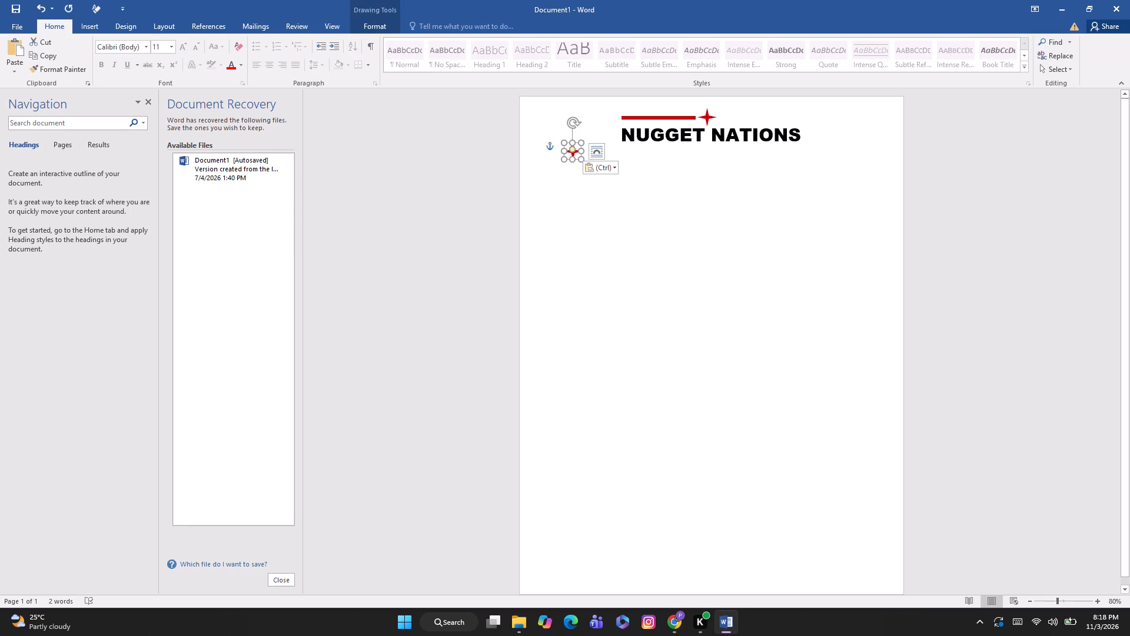
click(573, 151)
drag(576, 155, 724, 127)
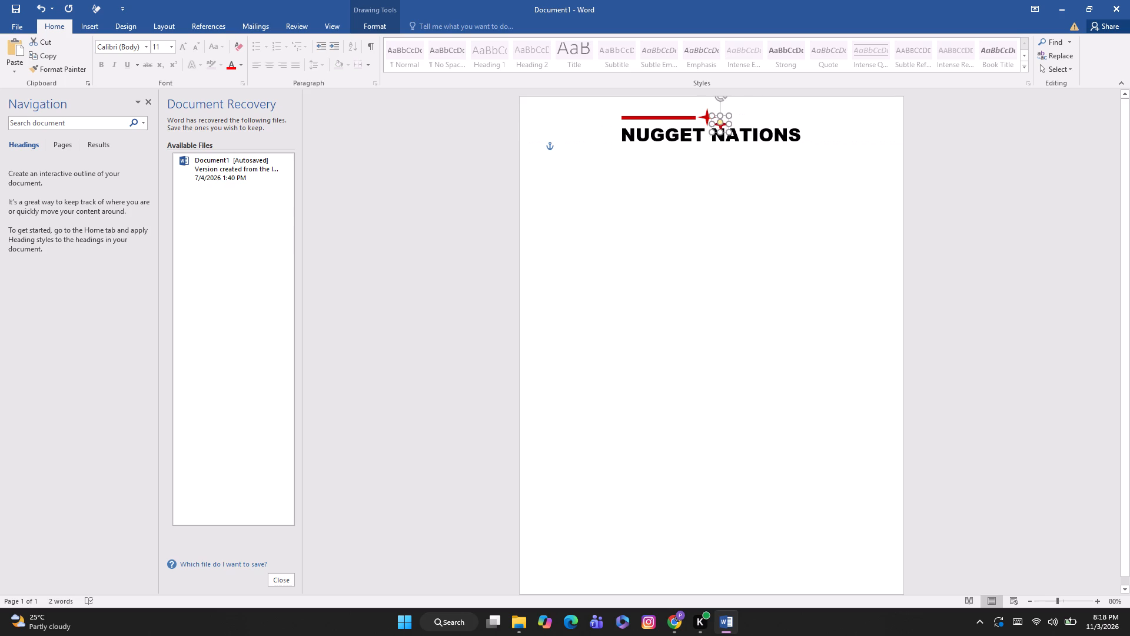
drag(724, 127, 730, 119)
drag(730, 119, 730, 120)
click(563, 230)
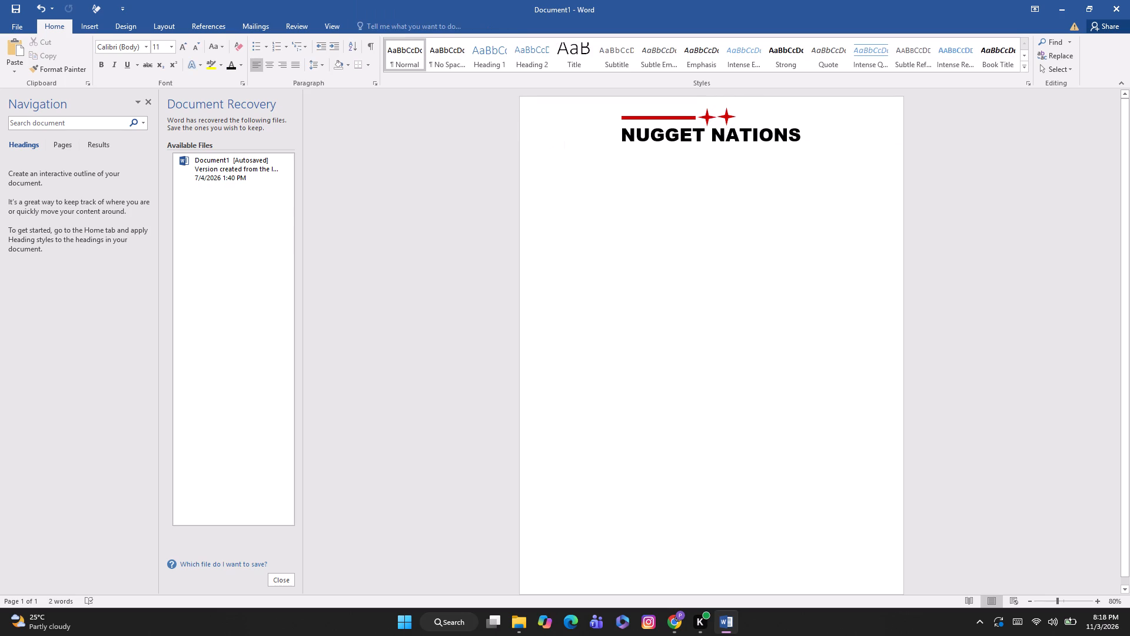
Paste a third red star and place it to the right of the second one above the title.
key(ctrl+v)
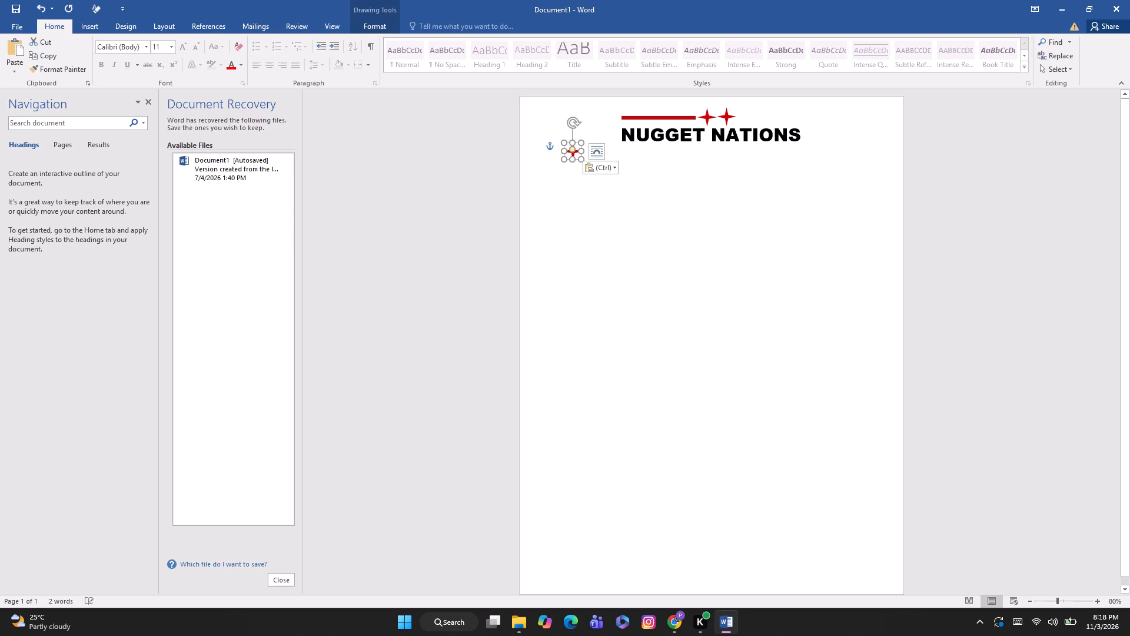
drag(570, 153, 694, 135)
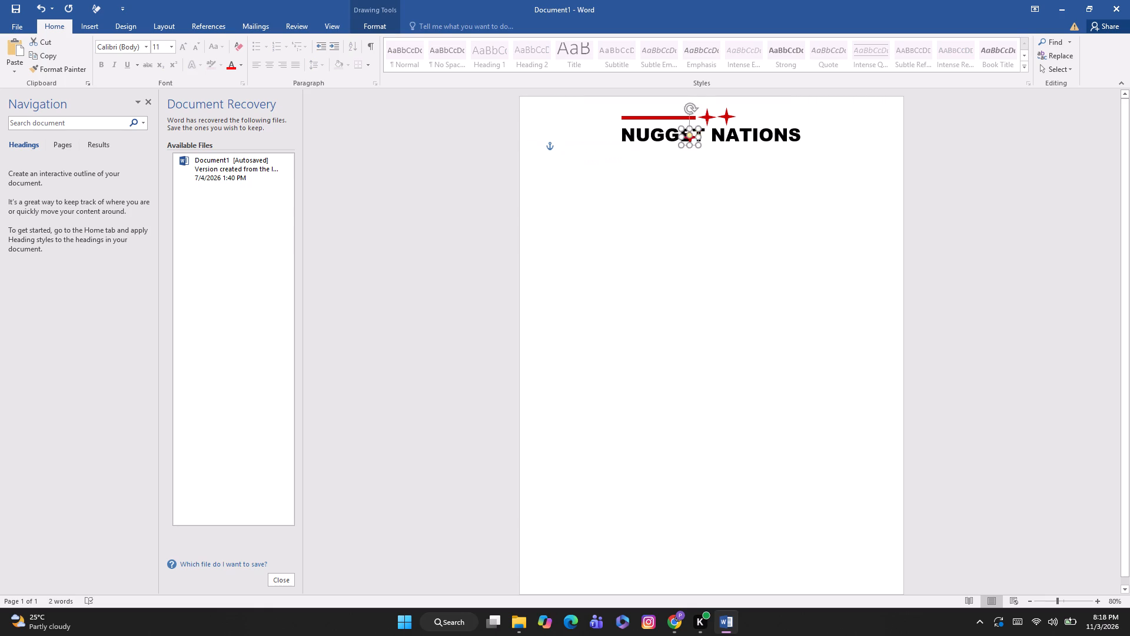
drag(694, 135, 744, 117)
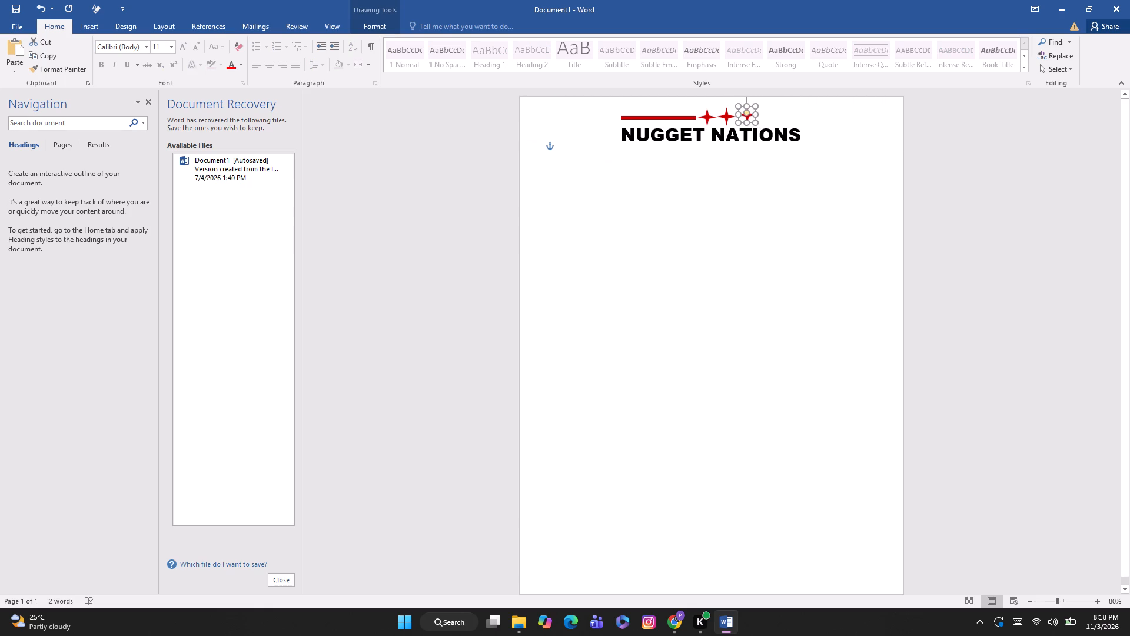
drag(744, 117, 746, 118)
click(587, 197)
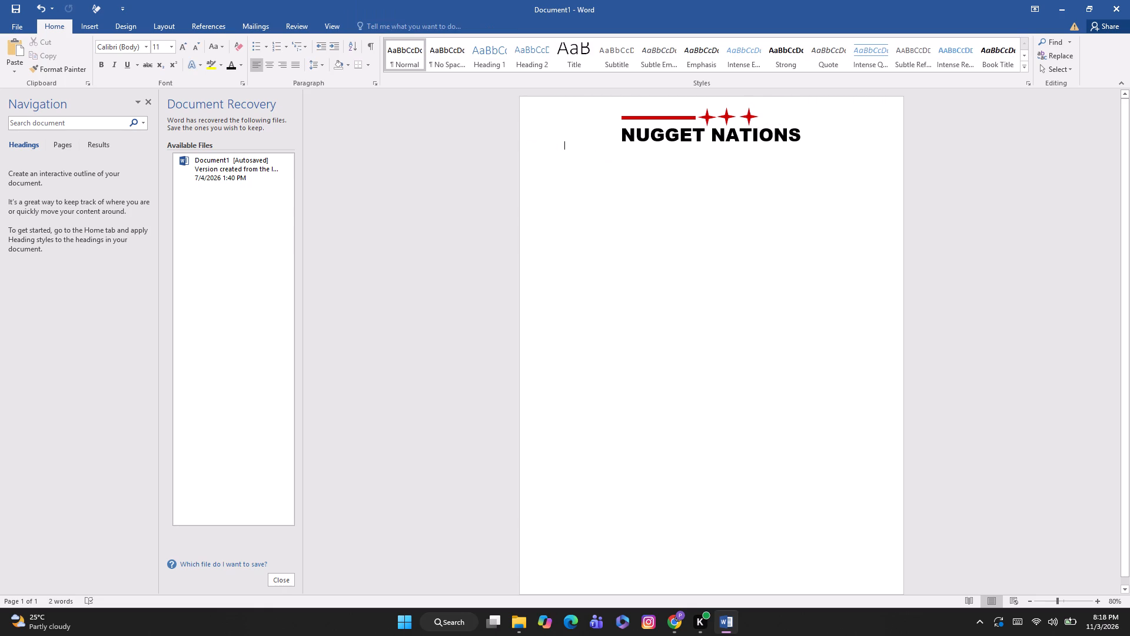
Fine-tune the third star's position so the three stars sit level and evenly spaced beside the red line.
click(747, 118)
click(589, 210)
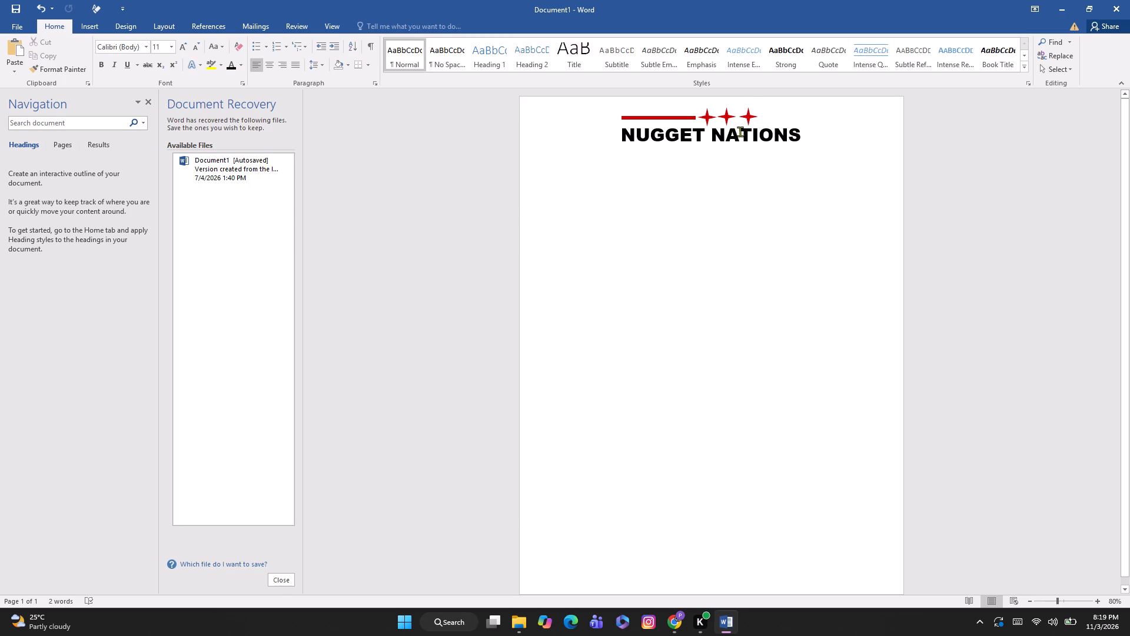
click(753, 118)
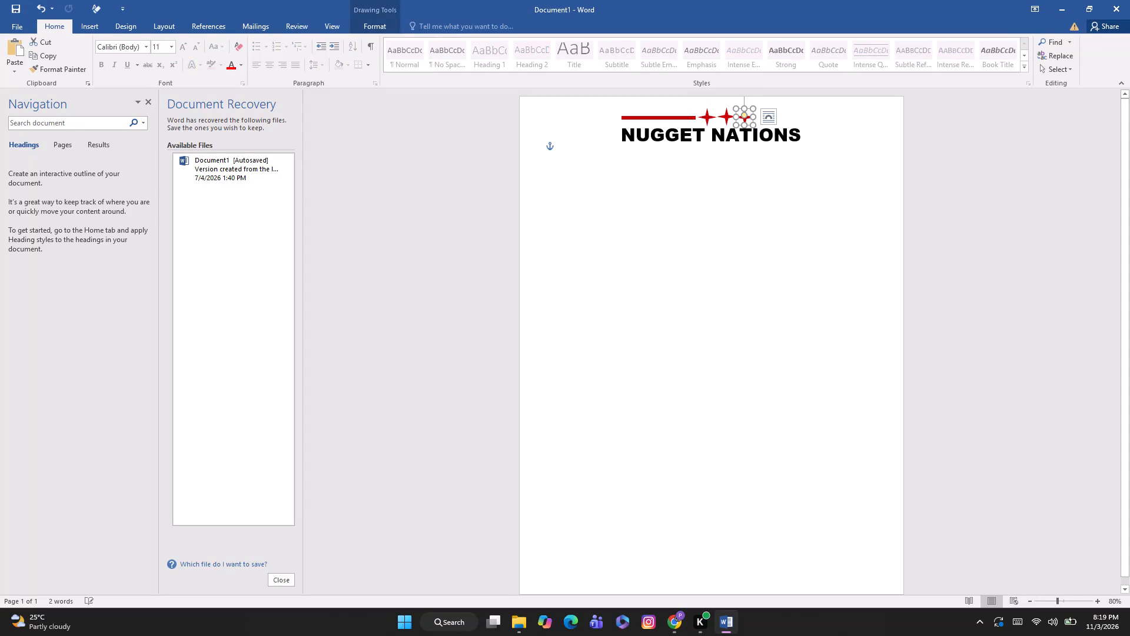
click(679, 207)
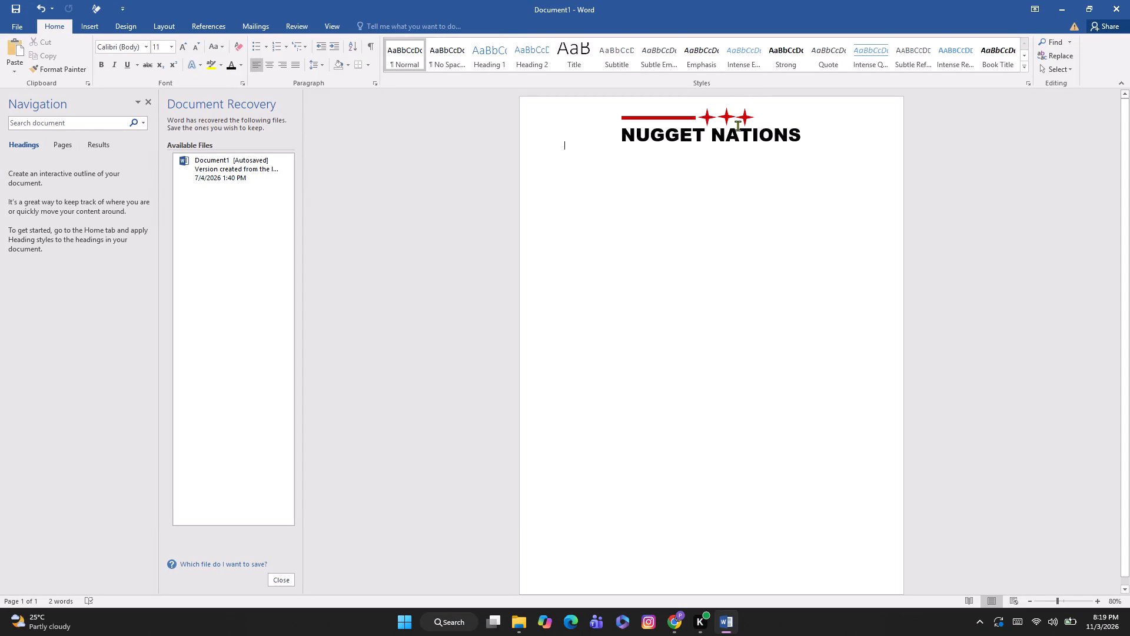
click(745, 120)
click(599, 187)
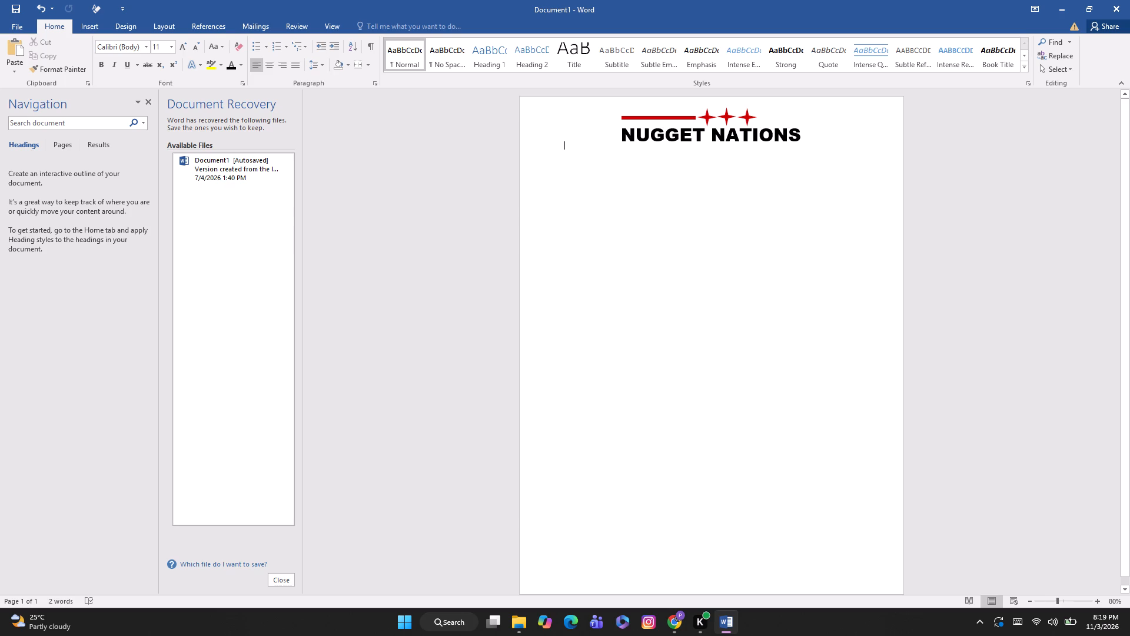
click(747, 118)
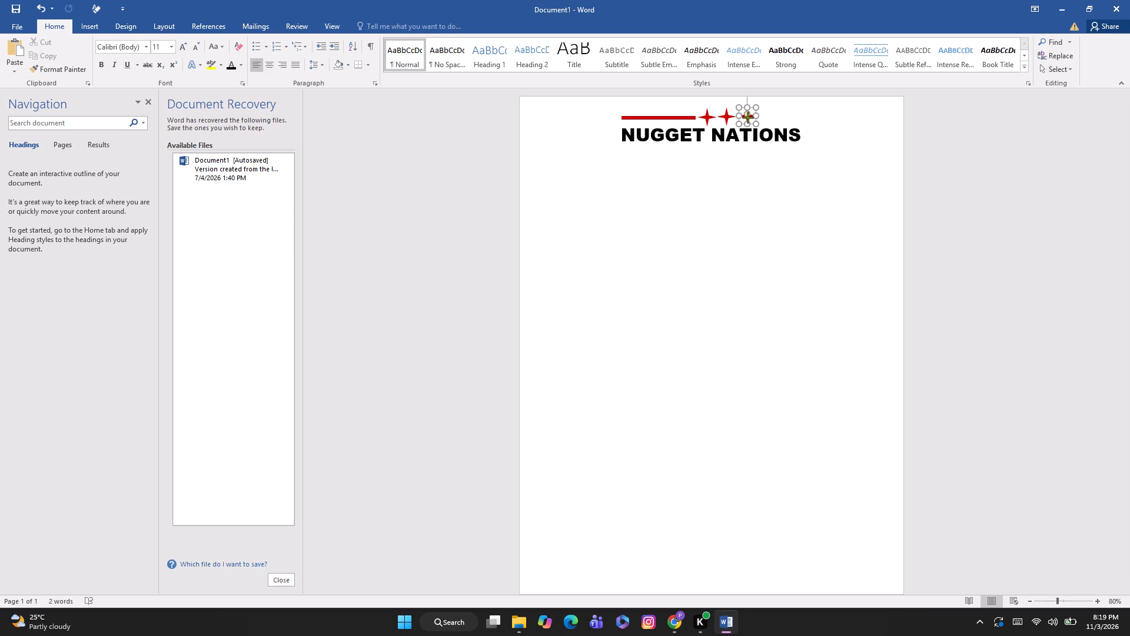
click(554, 209)
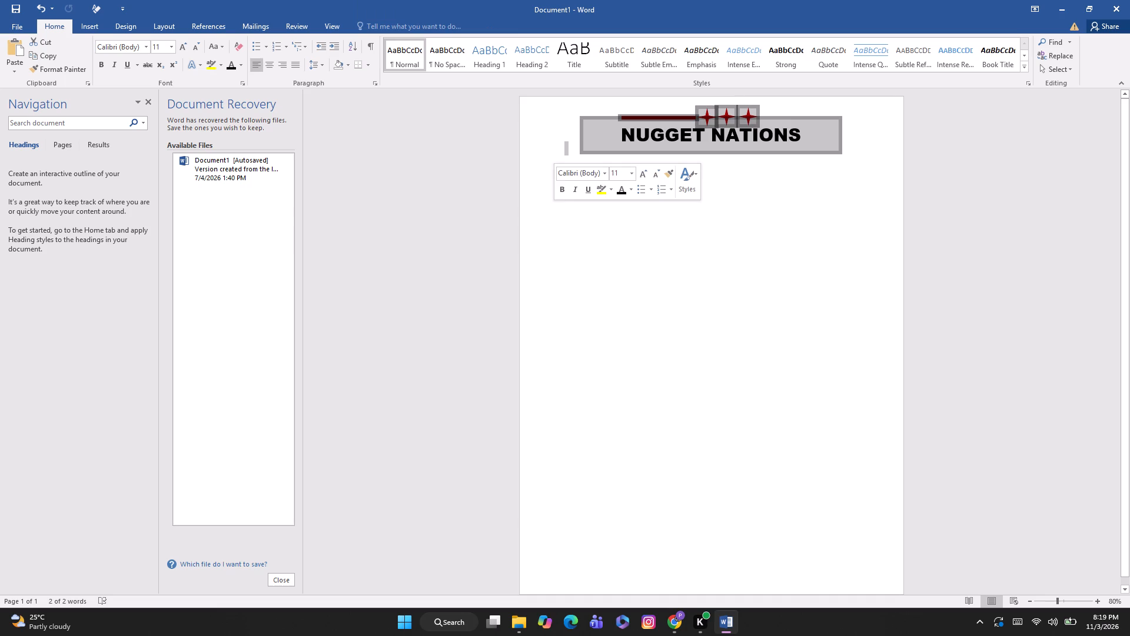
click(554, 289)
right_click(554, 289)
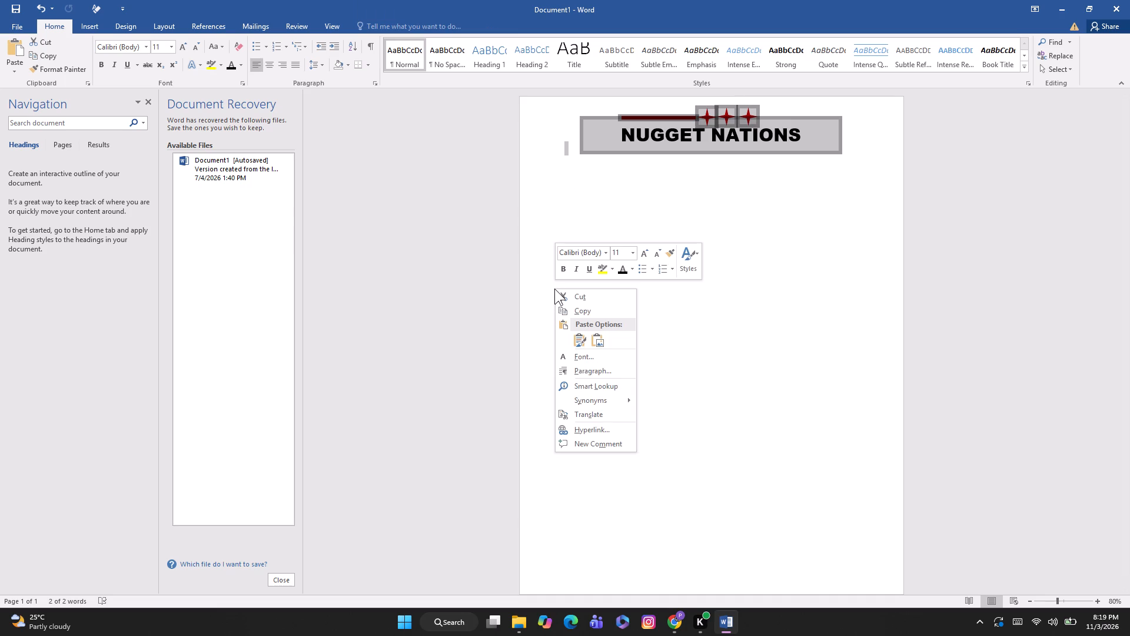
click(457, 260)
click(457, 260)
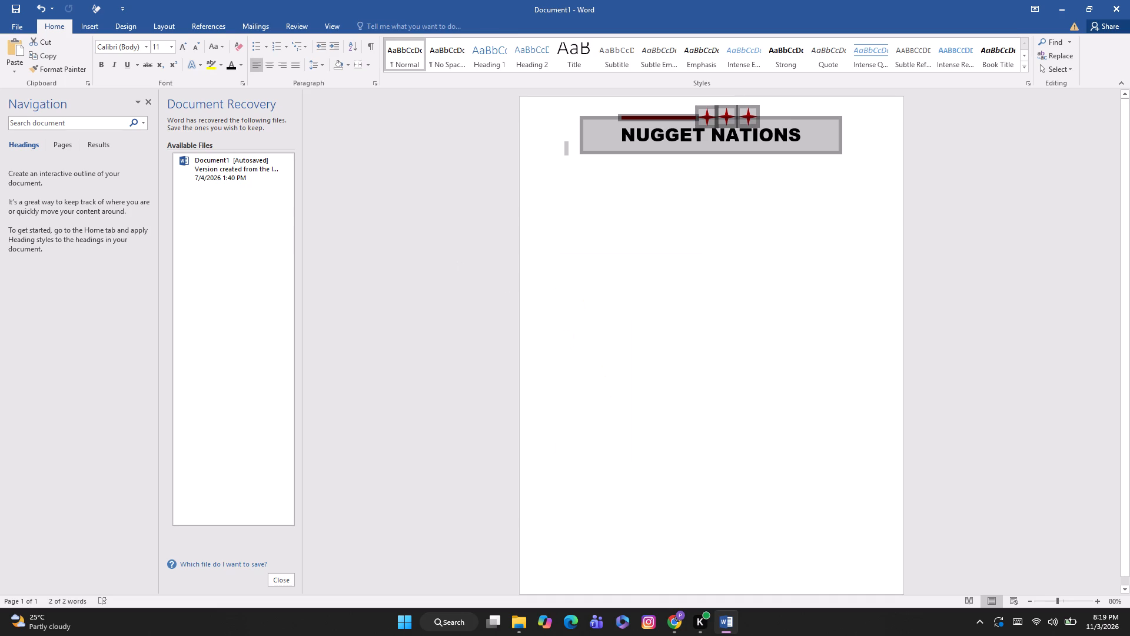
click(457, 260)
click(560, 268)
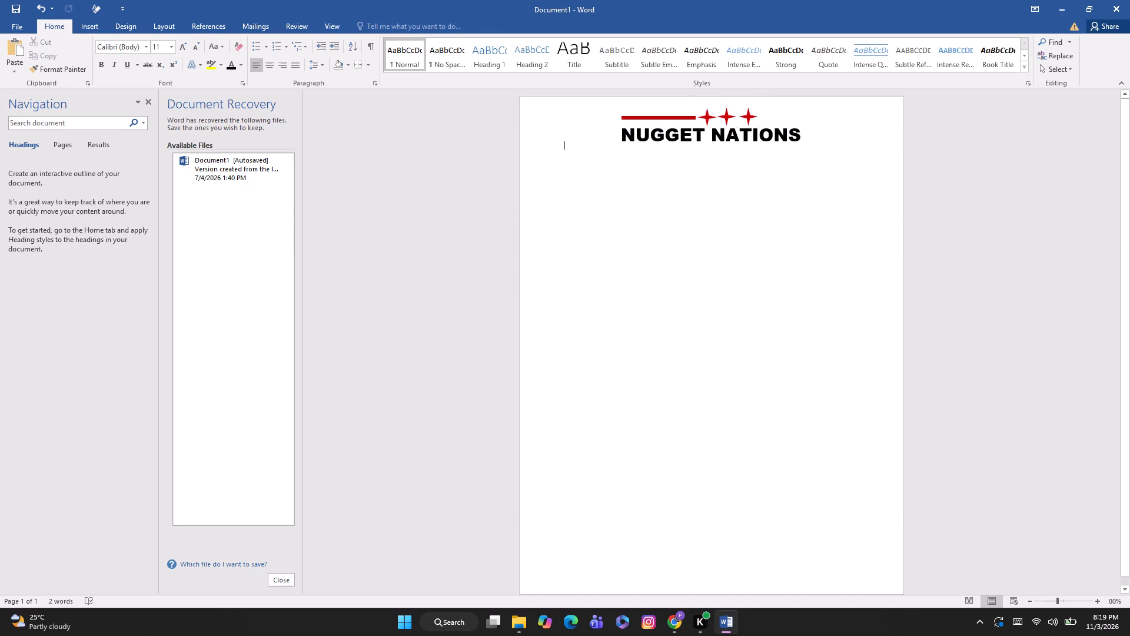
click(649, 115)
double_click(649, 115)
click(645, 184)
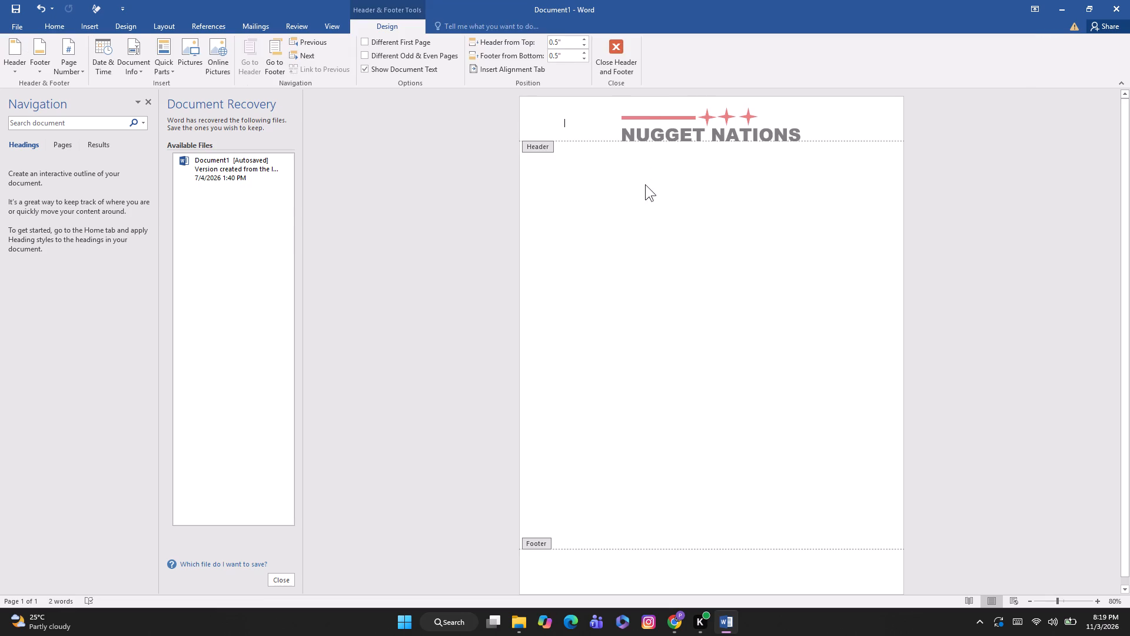
Undo the last position adjustment of the third star.
click(45, 11)
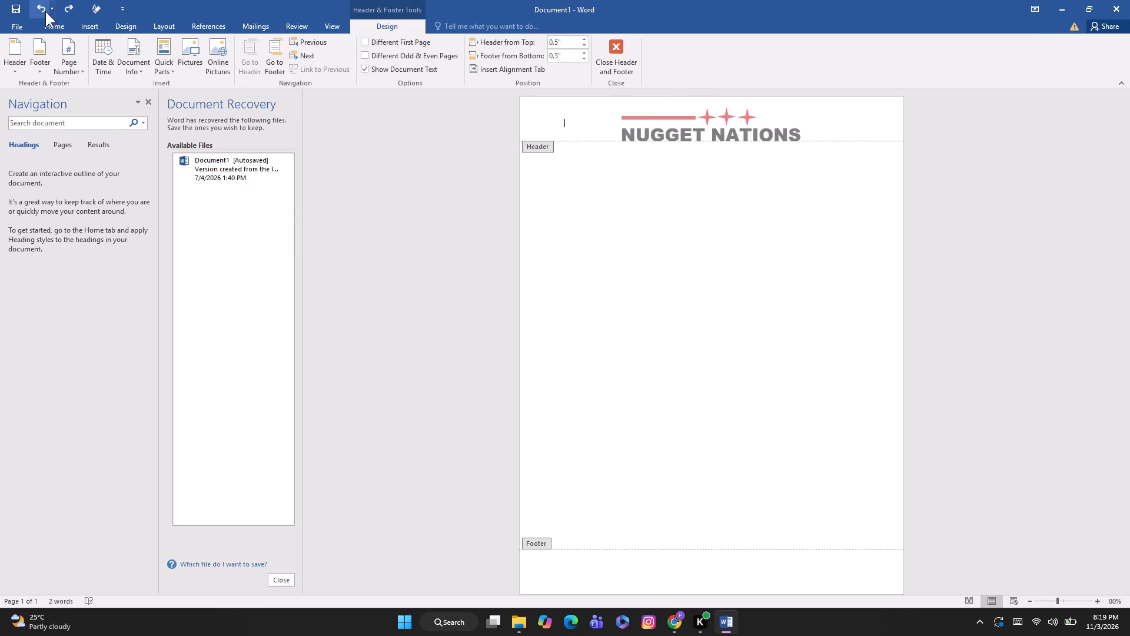
click(334, 224)
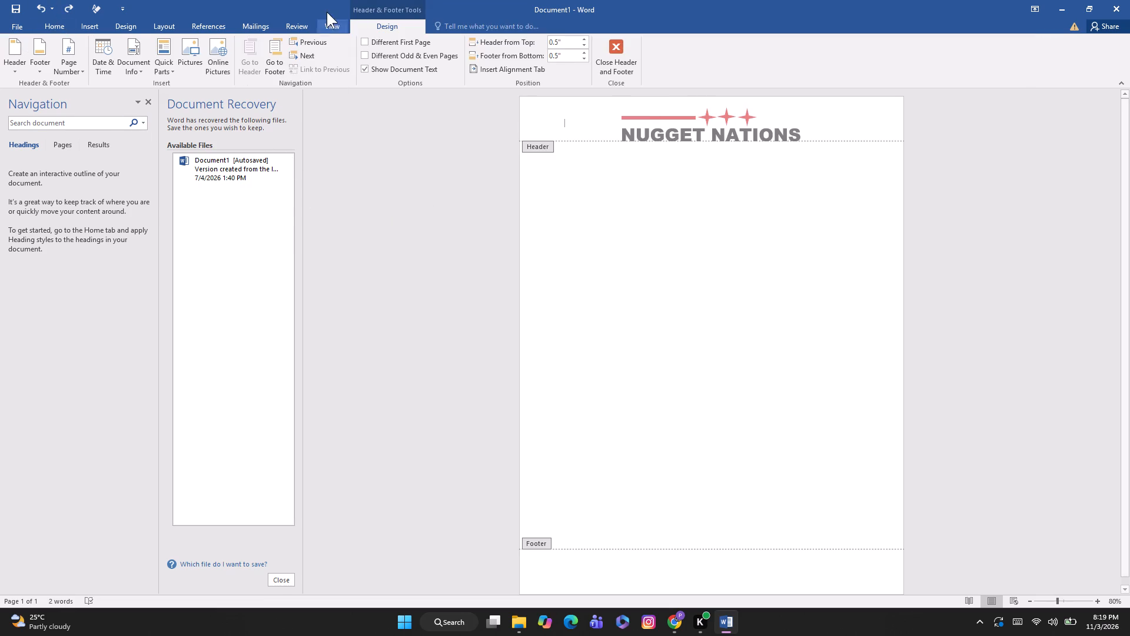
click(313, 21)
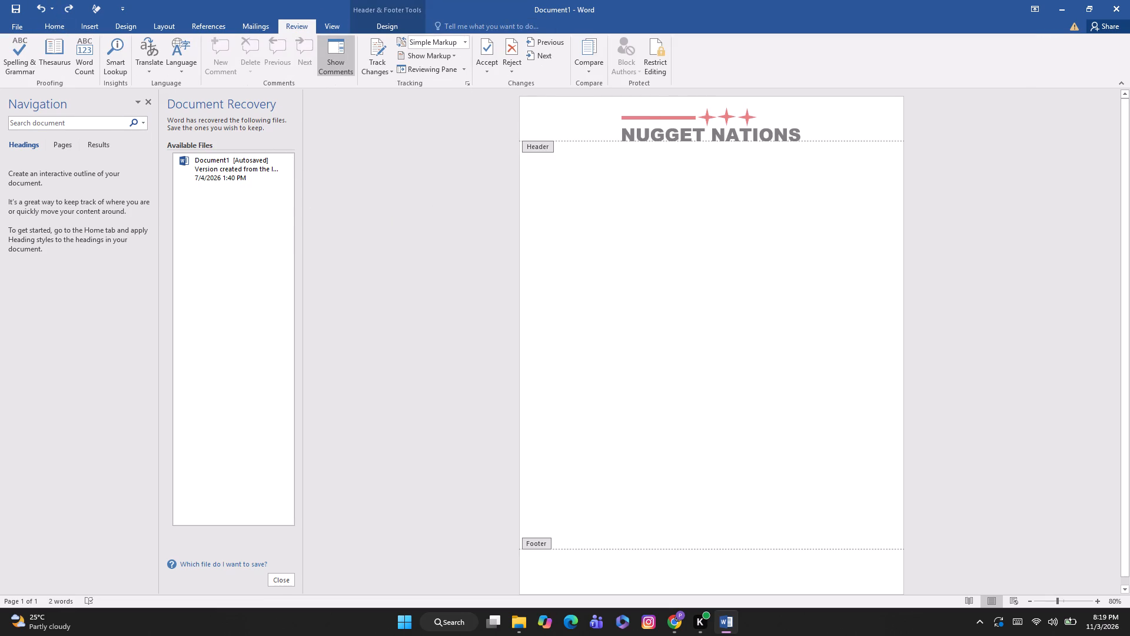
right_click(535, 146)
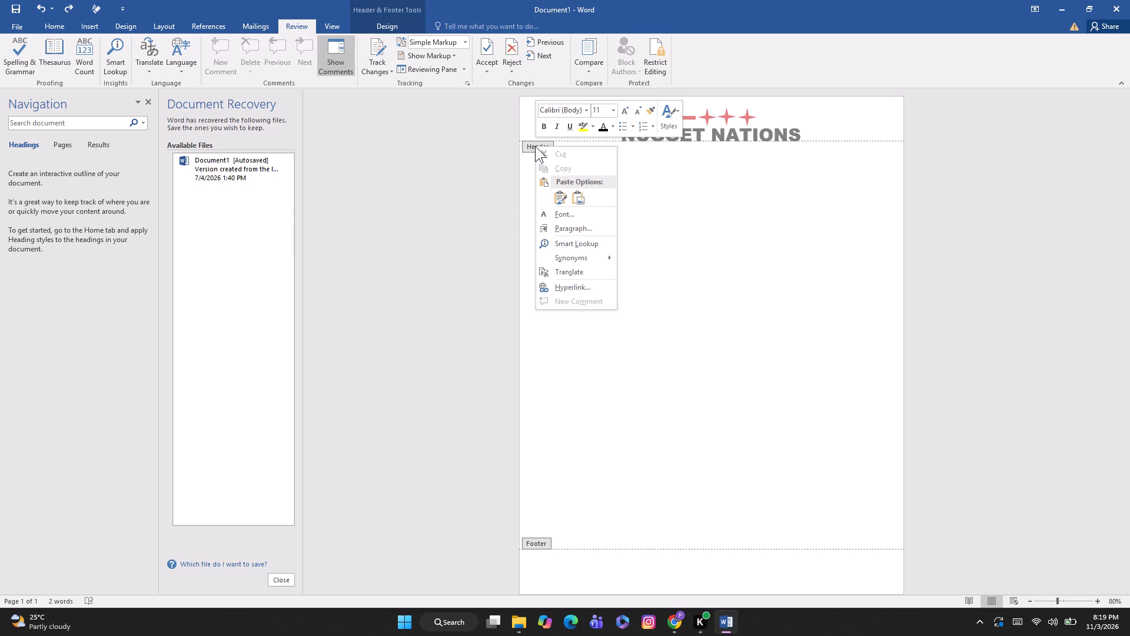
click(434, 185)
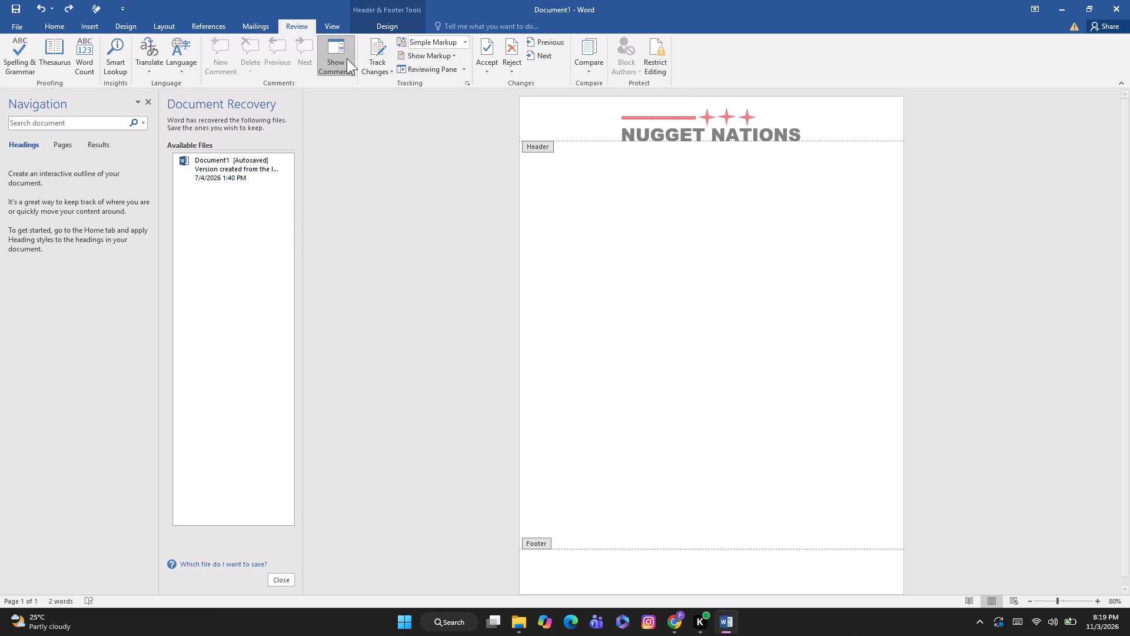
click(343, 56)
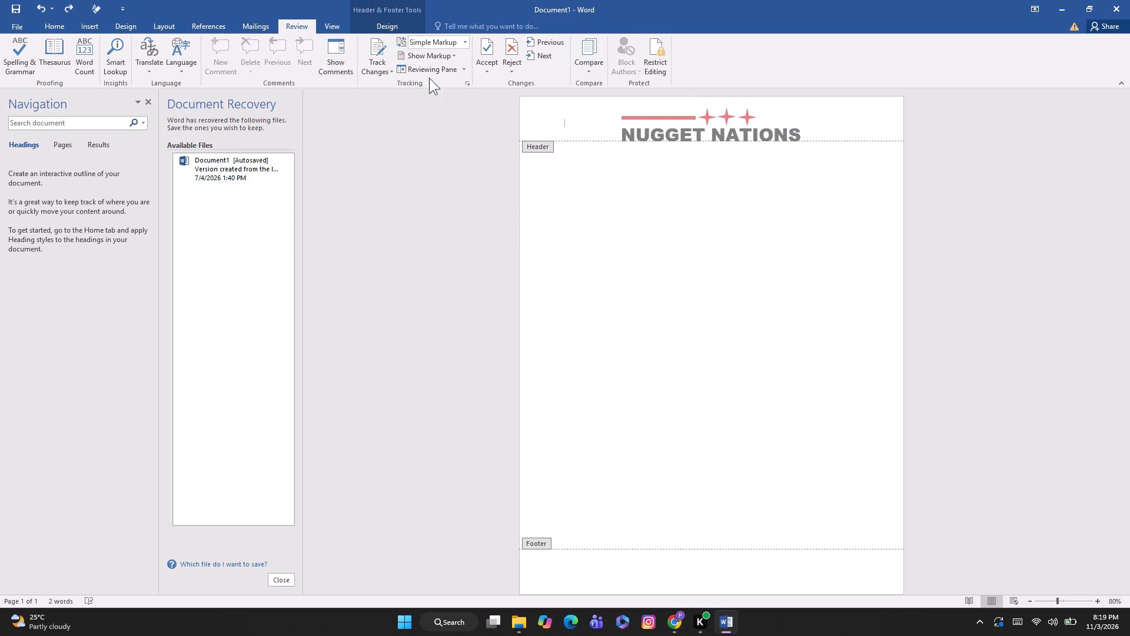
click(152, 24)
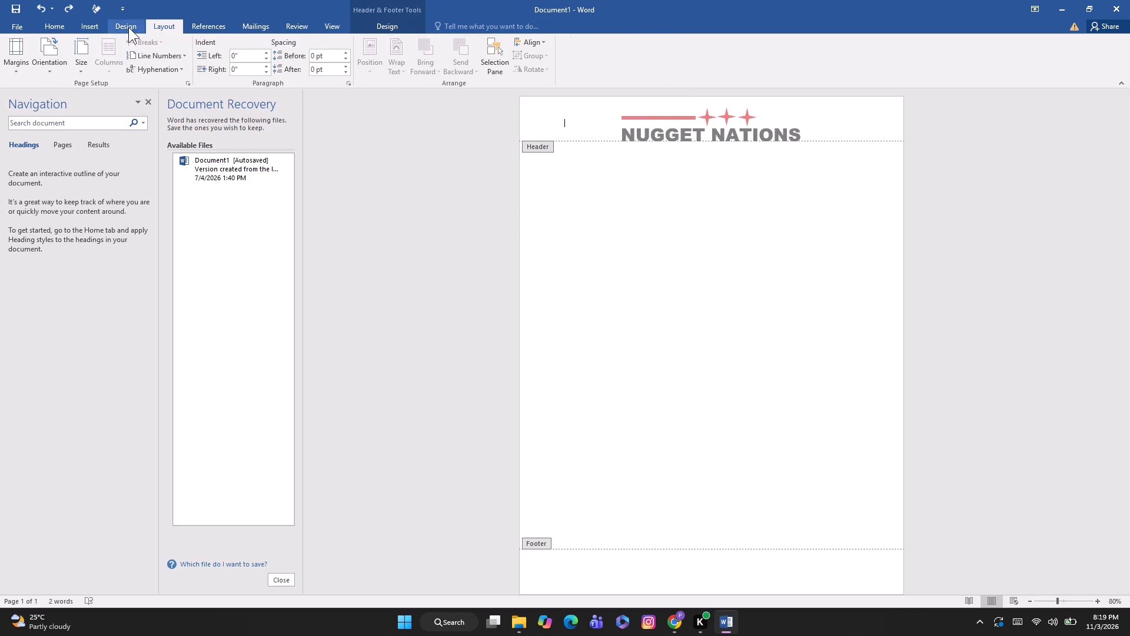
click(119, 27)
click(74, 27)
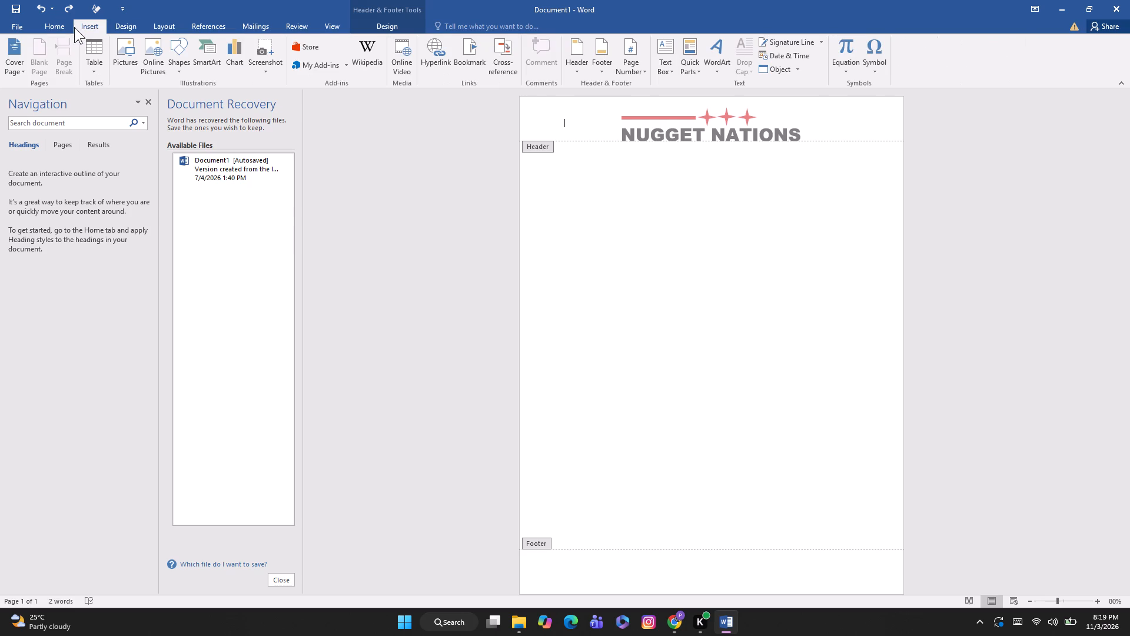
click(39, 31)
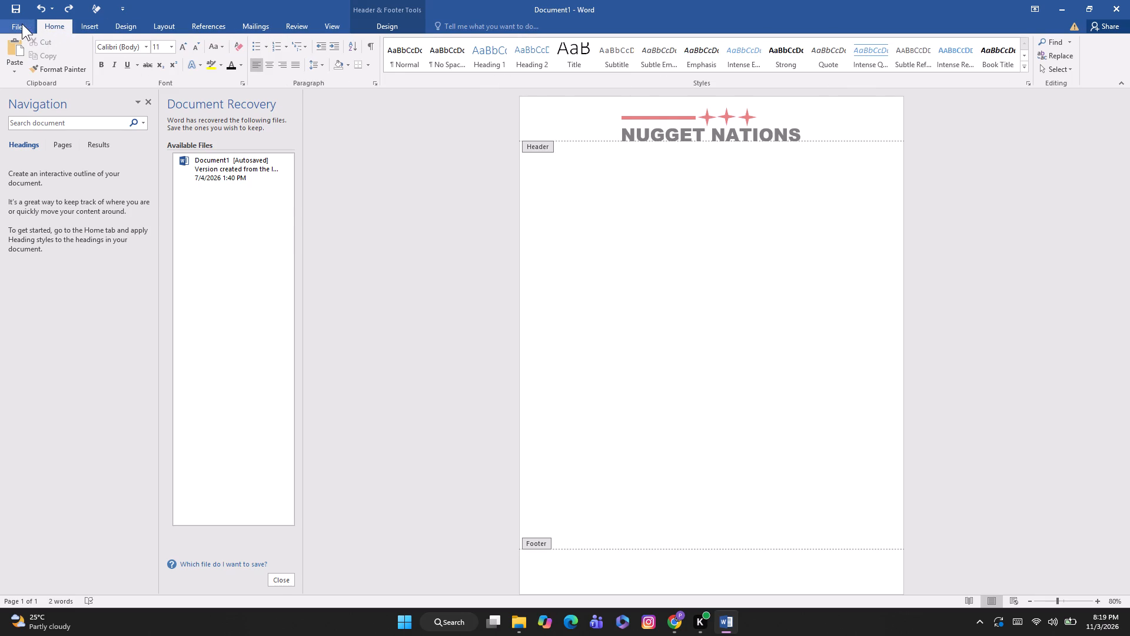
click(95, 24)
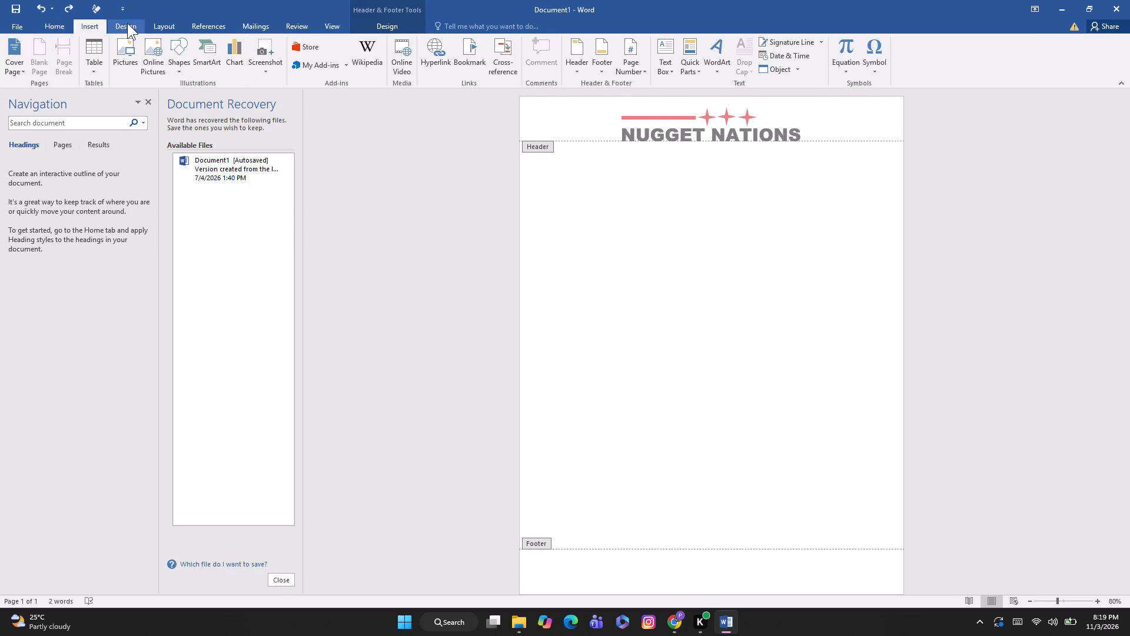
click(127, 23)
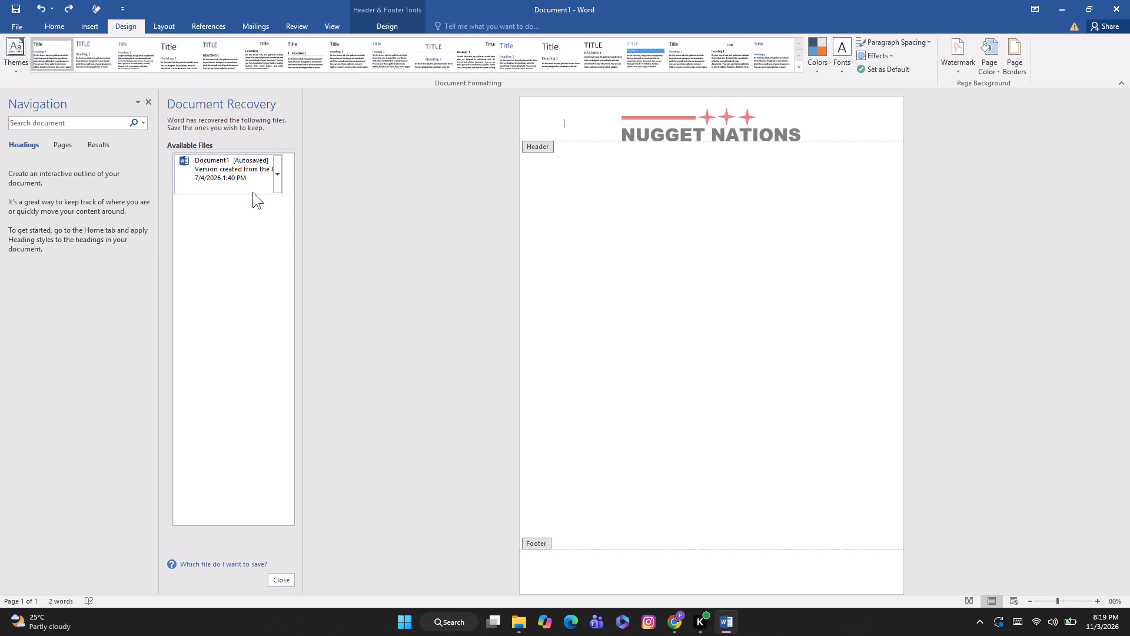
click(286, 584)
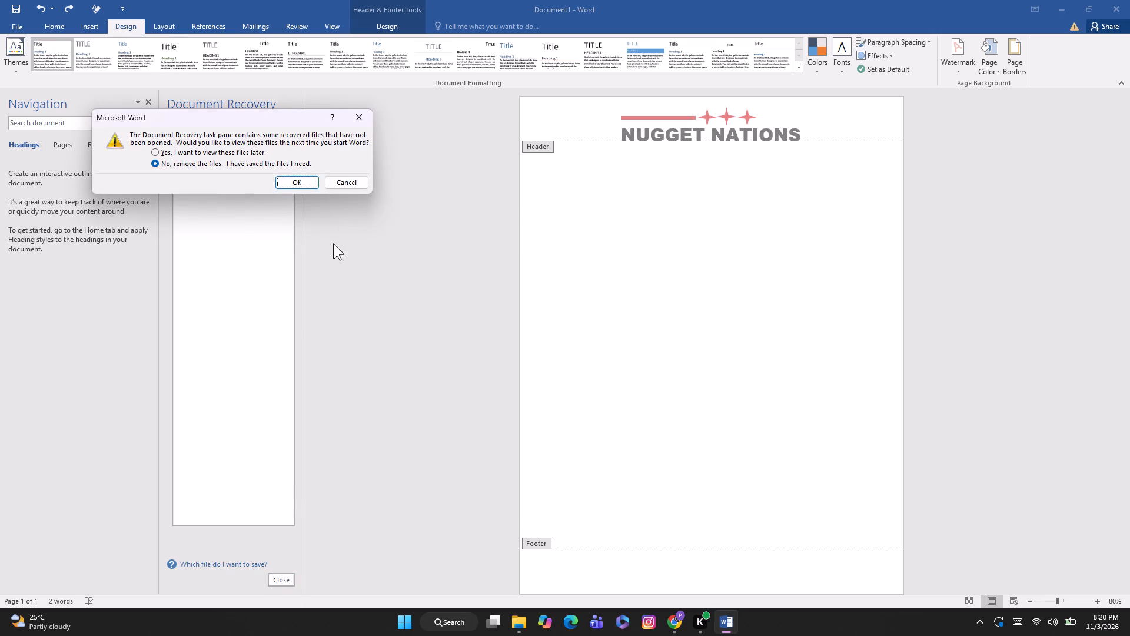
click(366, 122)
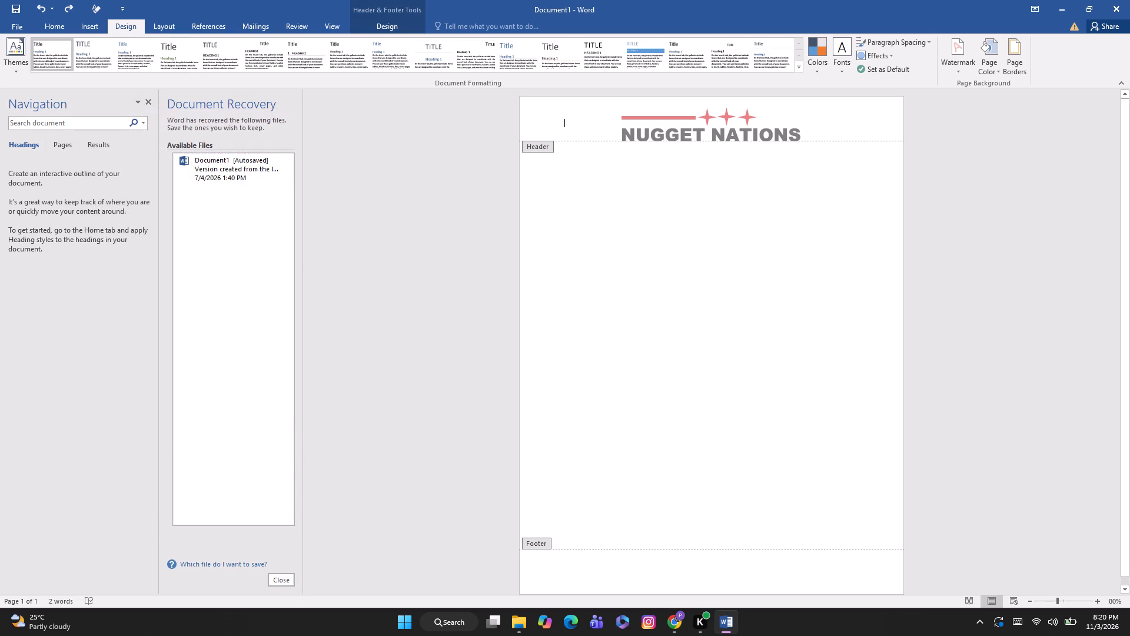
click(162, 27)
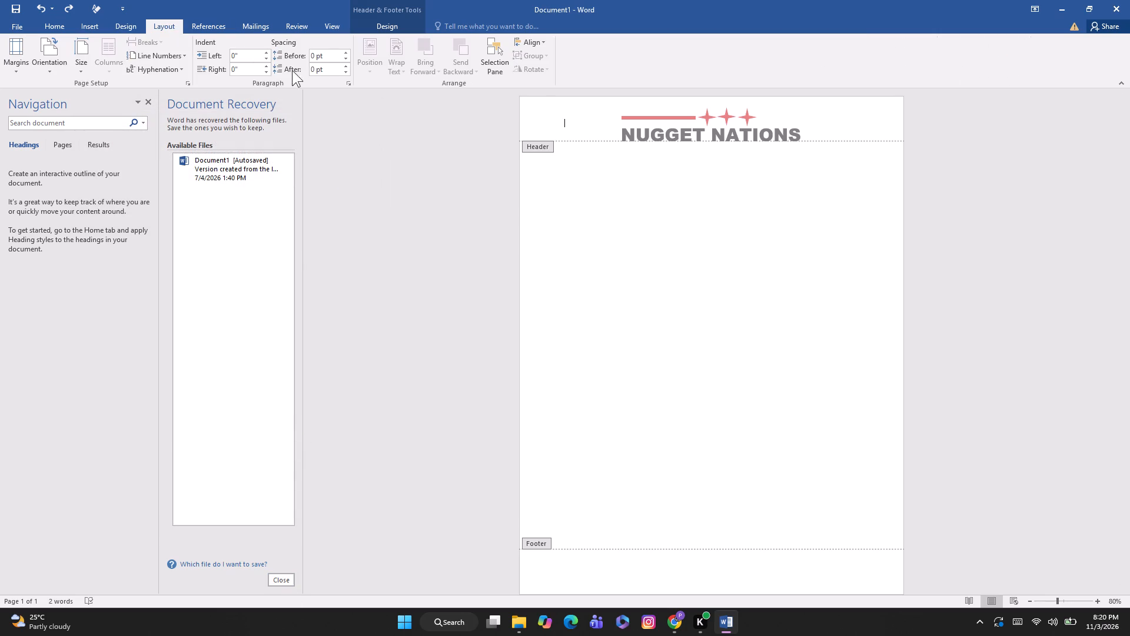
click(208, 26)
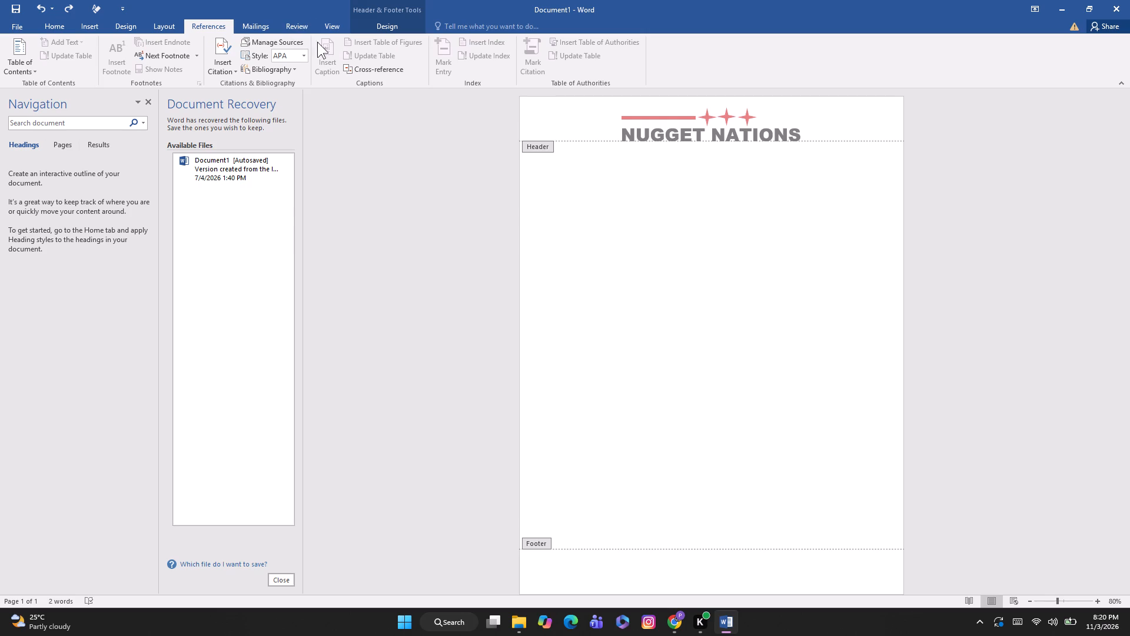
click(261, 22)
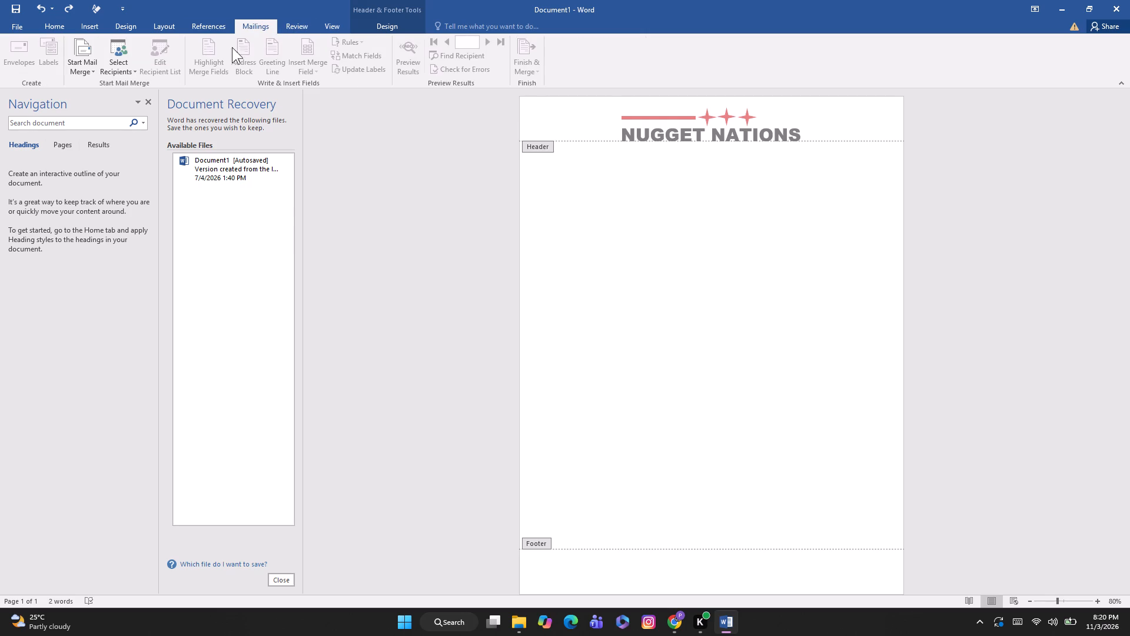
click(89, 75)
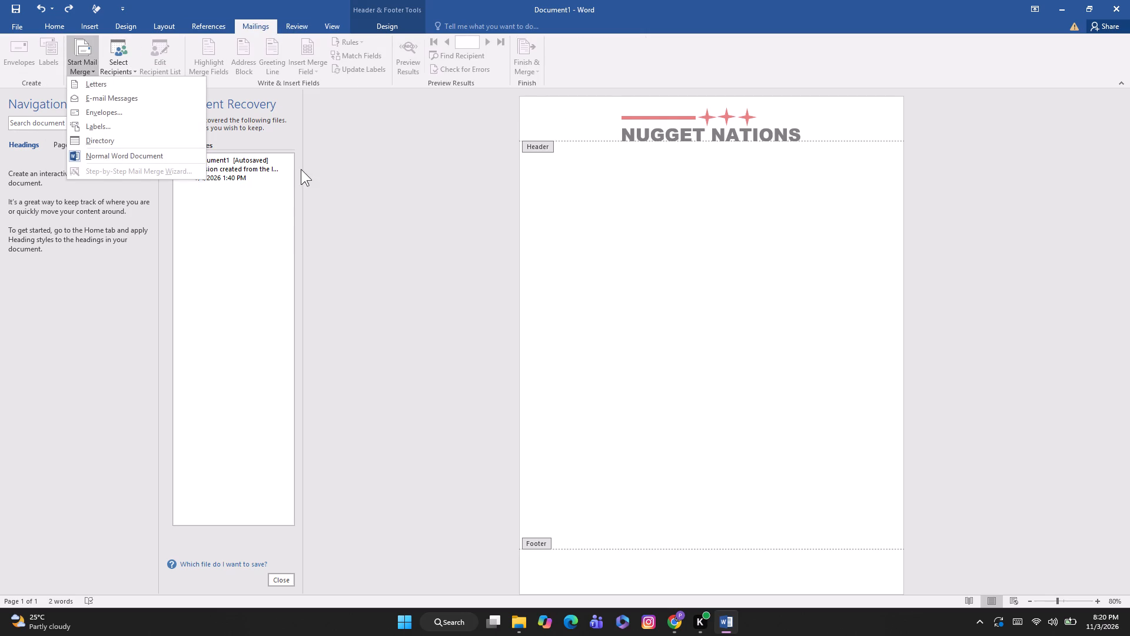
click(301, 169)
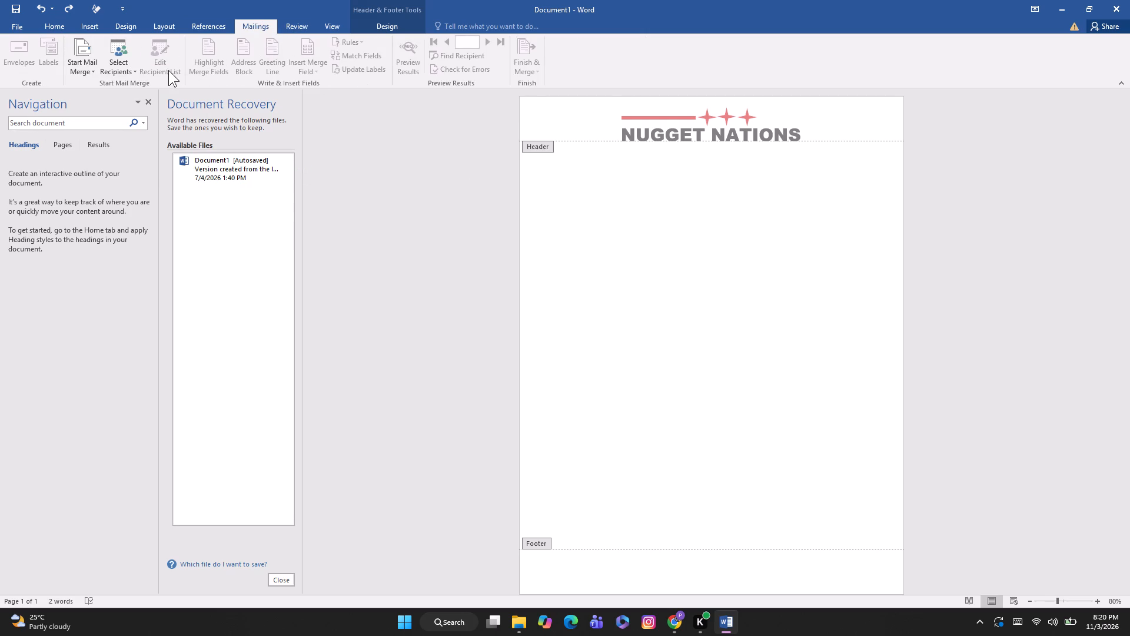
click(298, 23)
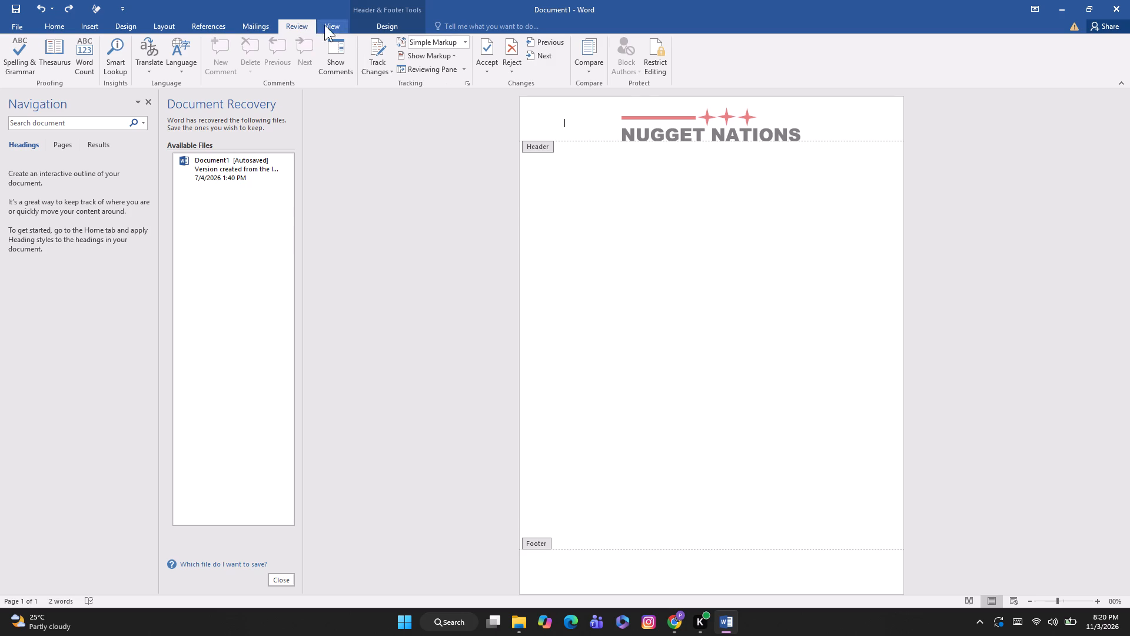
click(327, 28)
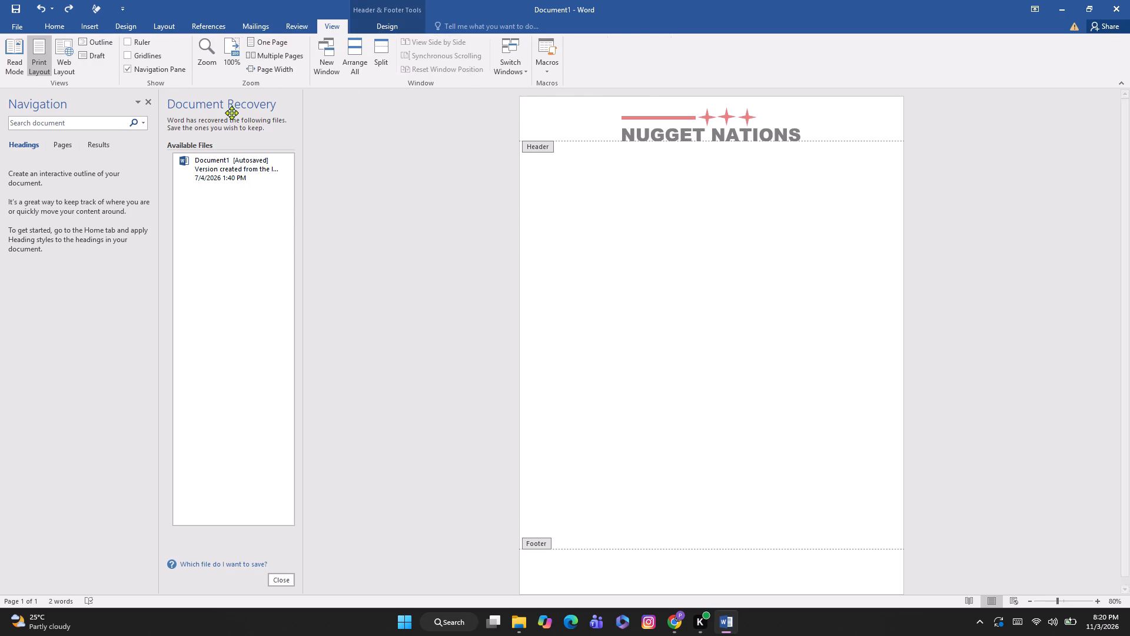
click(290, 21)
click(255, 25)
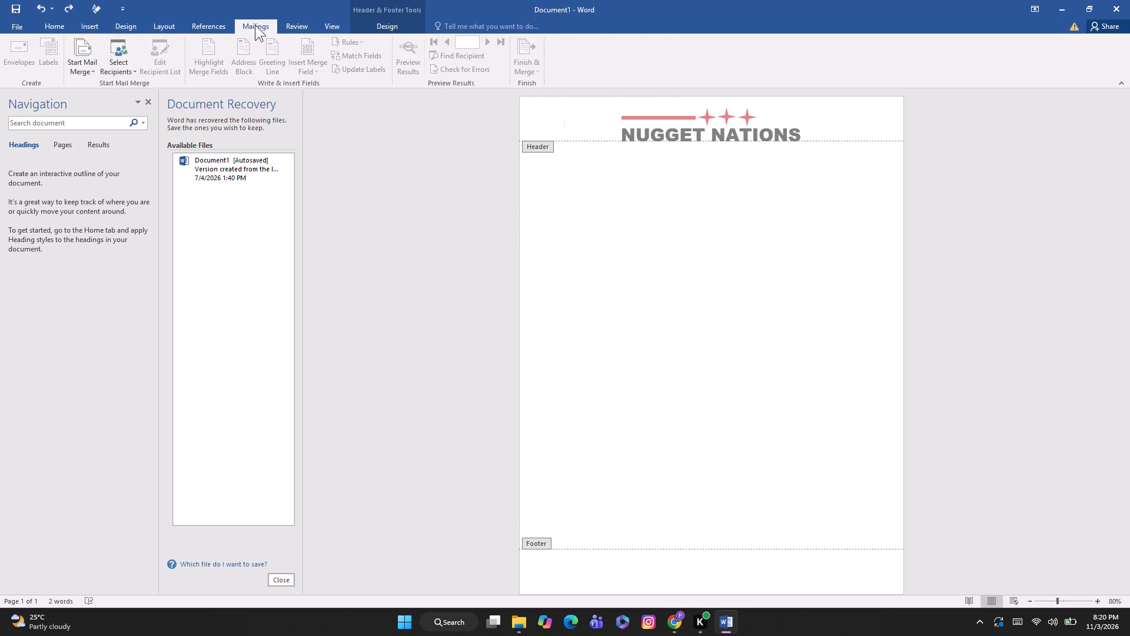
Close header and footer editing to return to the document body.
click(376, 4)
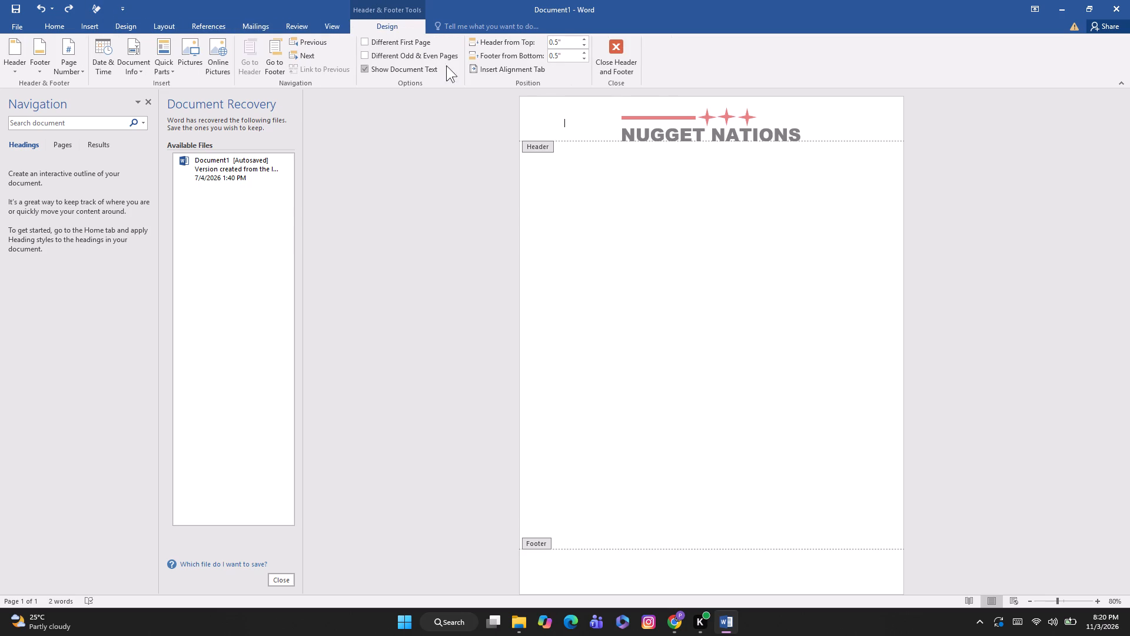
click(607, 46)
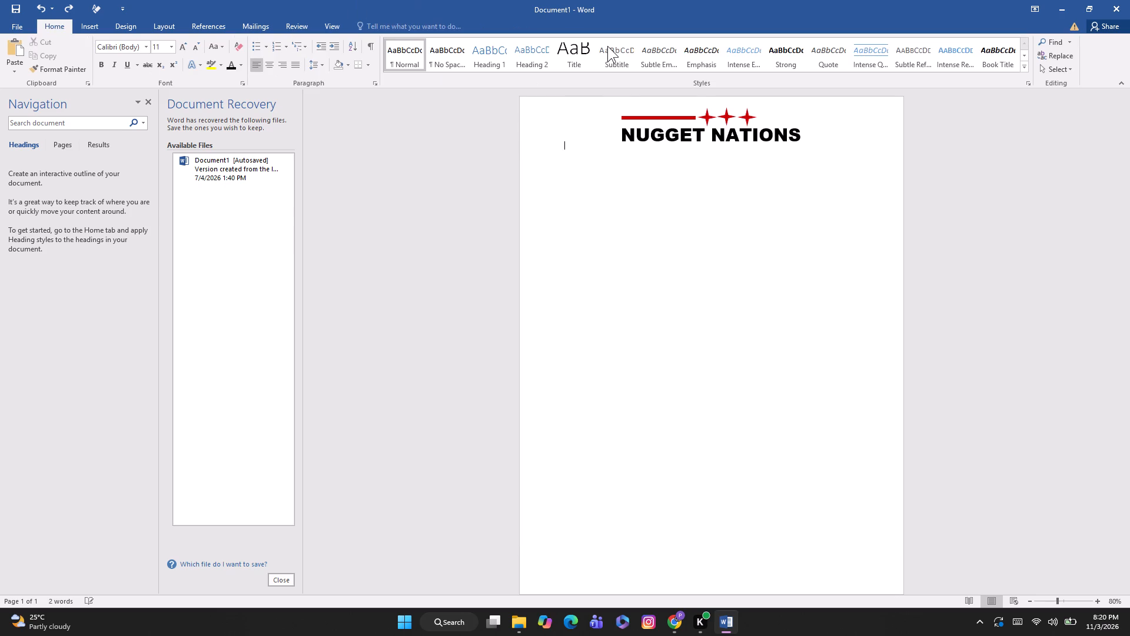
Duplicate the red line and place the copy just below the title, aligned with the start of the upper line.
right_click(664, 119)
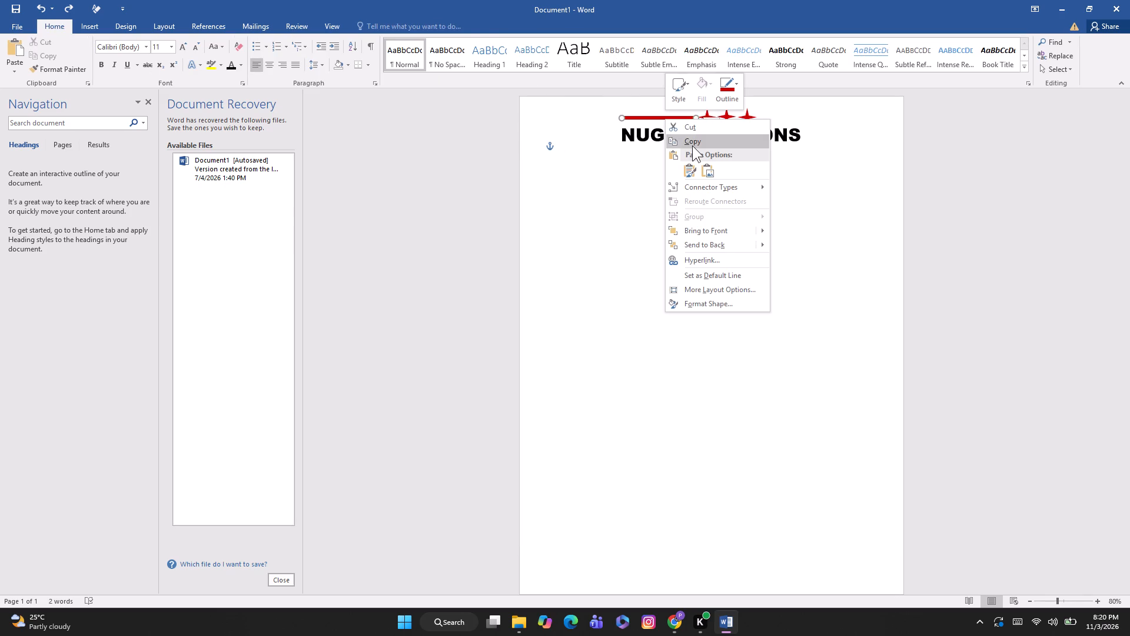
click(692, 145)
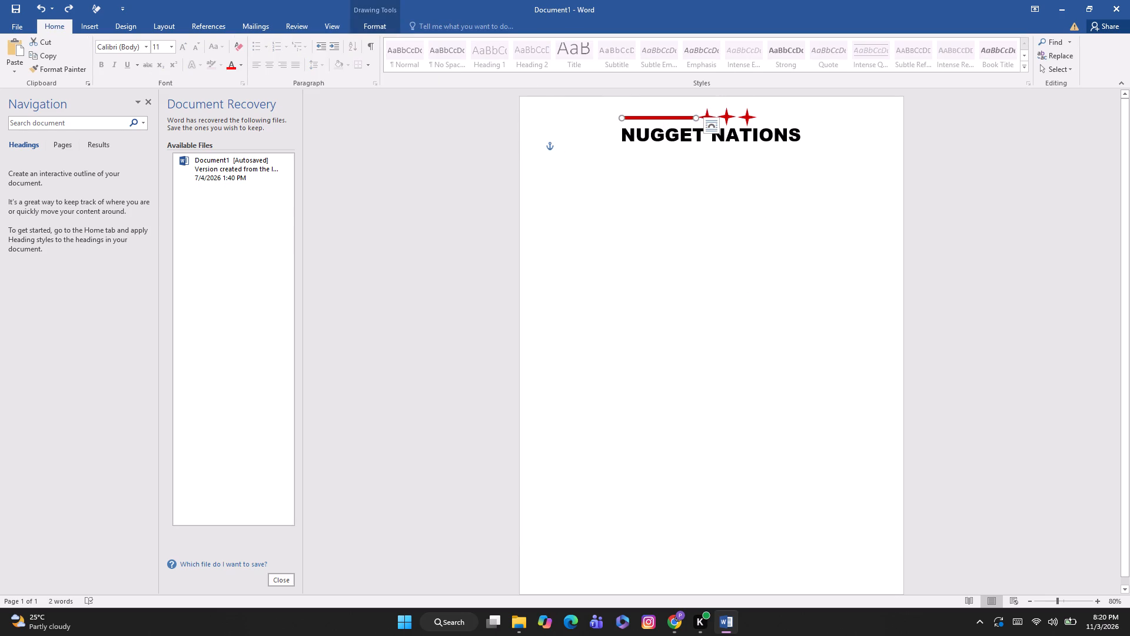
key(ctrl+v)
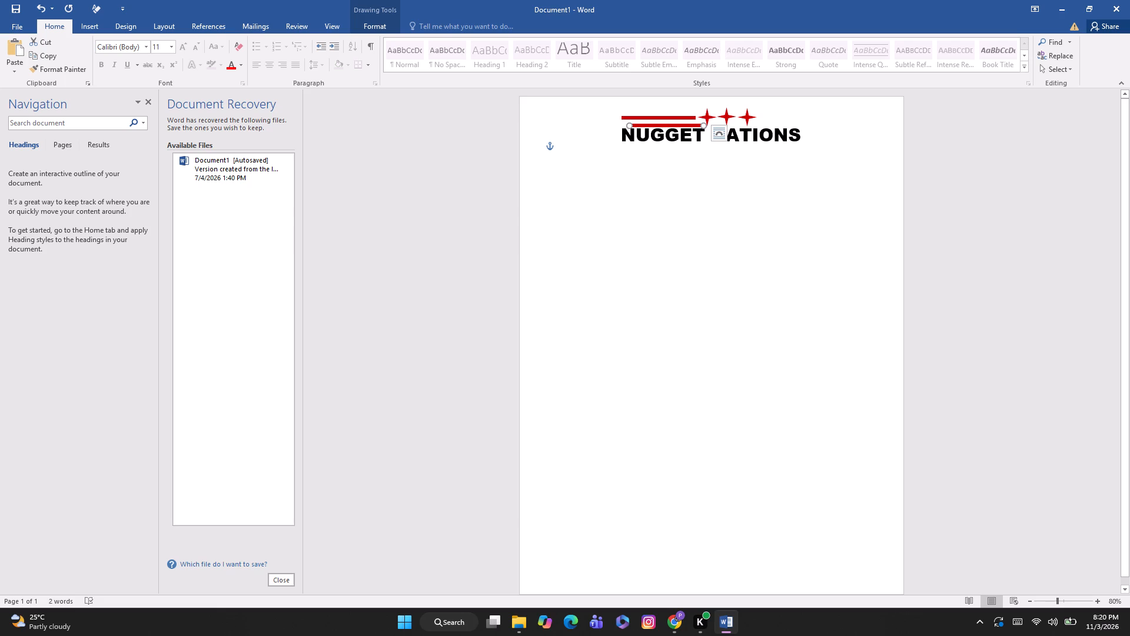
drag(665, 124, 663, 153)
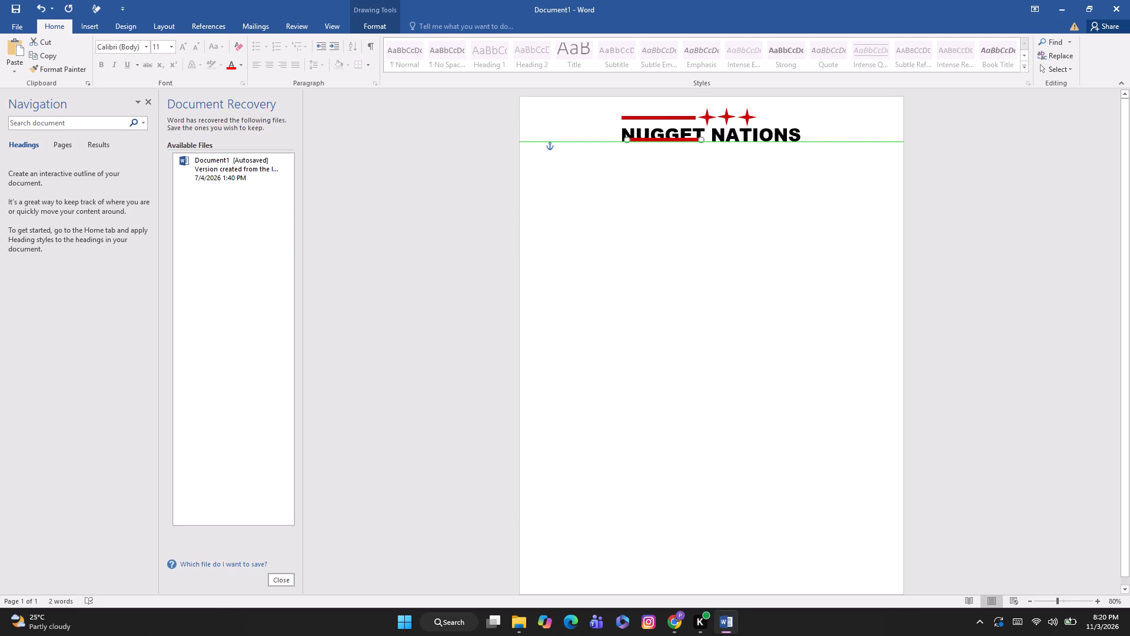
drag(663, 153, 660, 149)
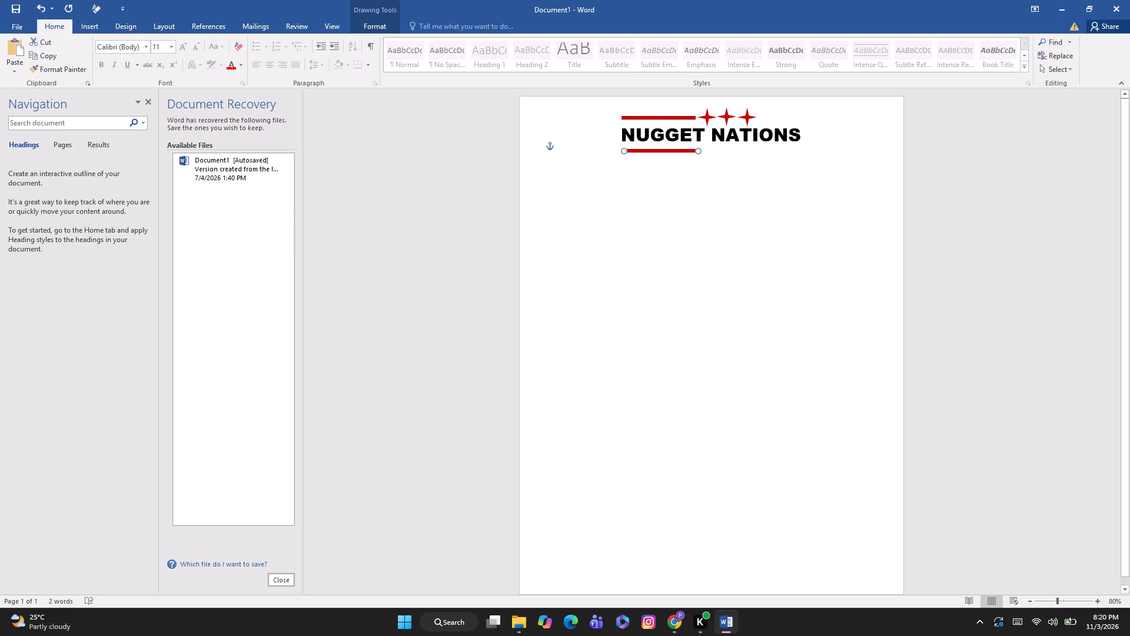
drag(660, 149, 658, 148)
click(586, 190)
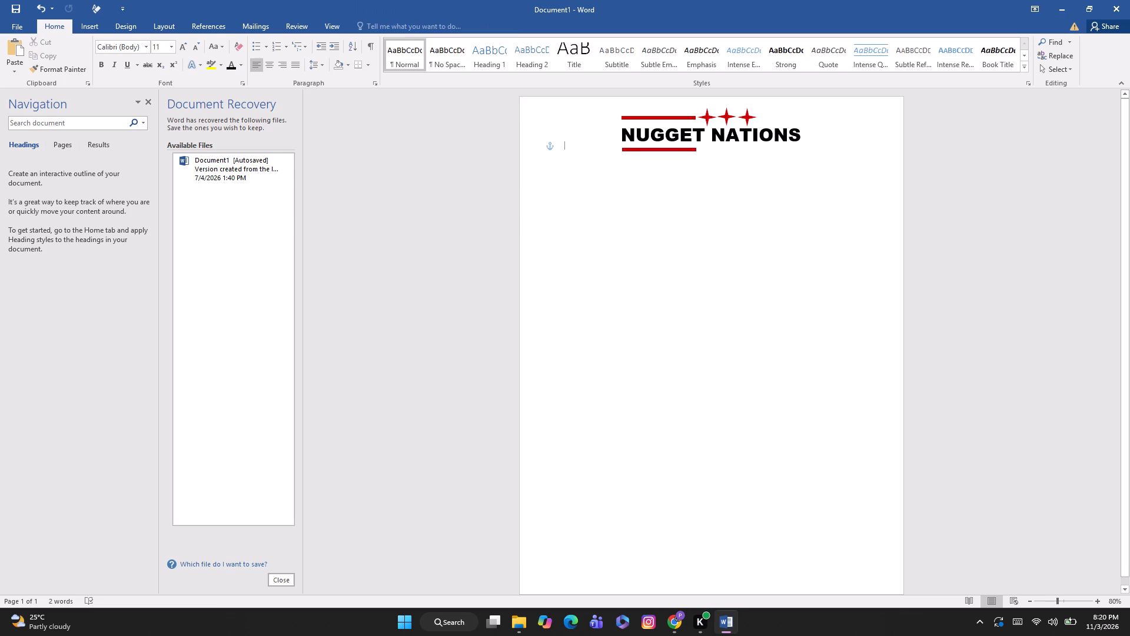
Paste another copy of the red line and place it above the title, just past the third star and level with the stars.
key(ctrl+v)
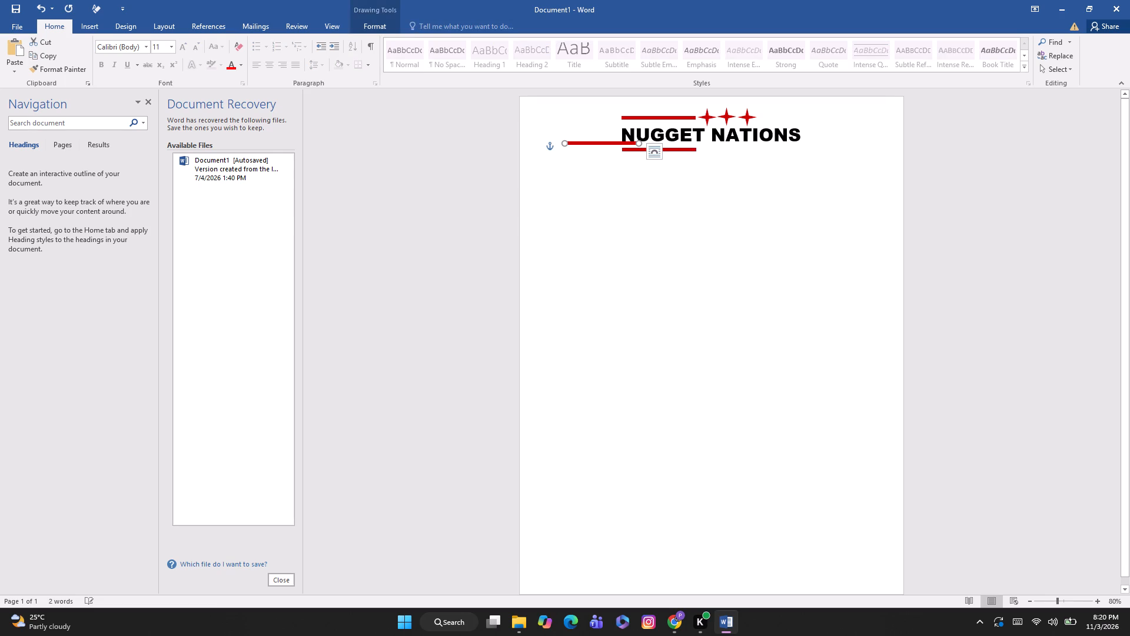
drag(609, 144, 720, 142)
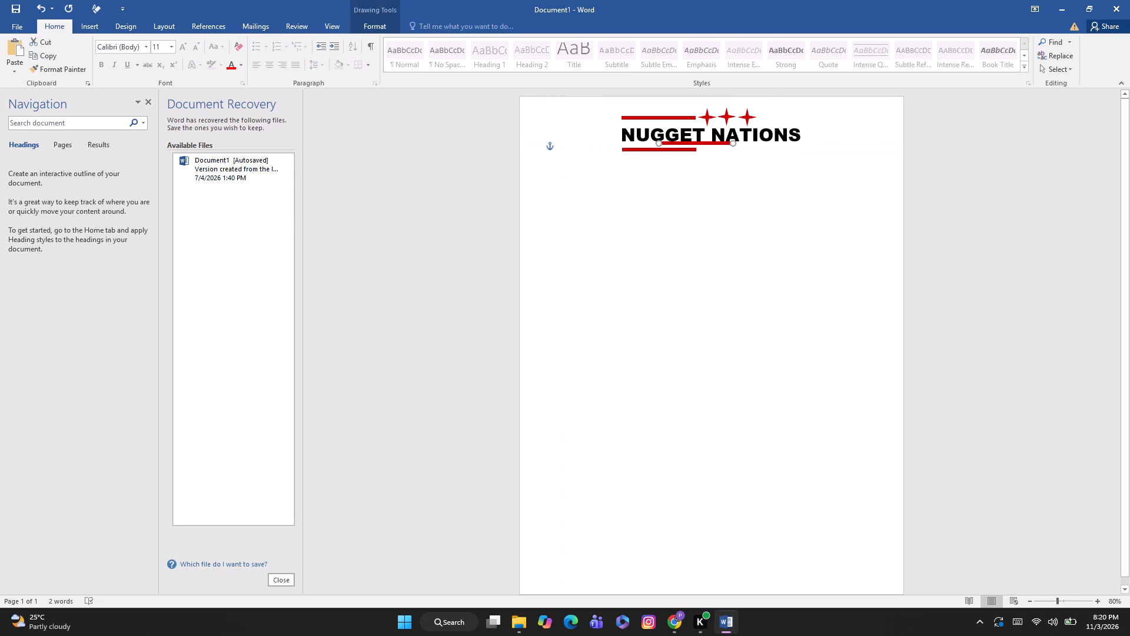
drag(720, 142, 809, 118)
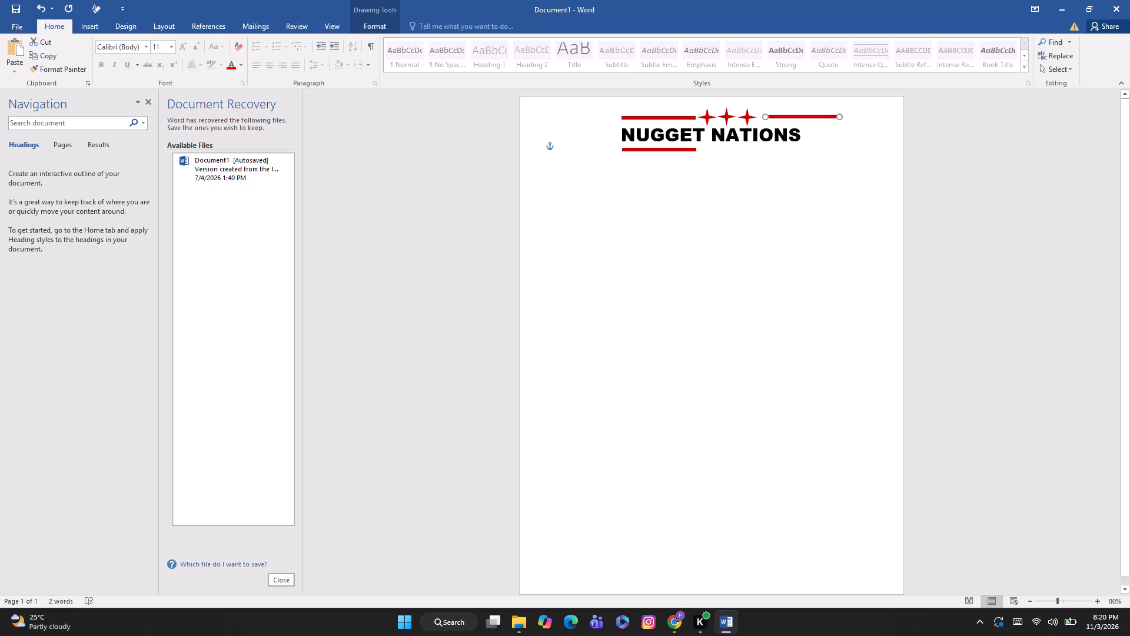
Nudge the second upper red line closer to the third star above the title.
drag(809, 118, 807, 118)
click(807, 118)
click(787, 208)
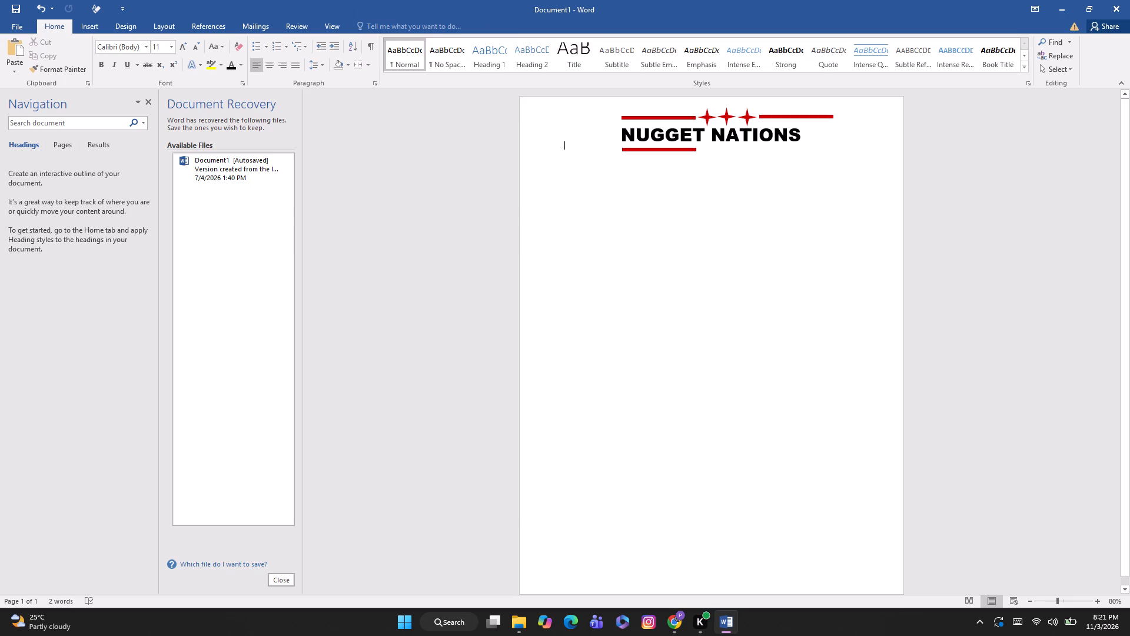
Duplicate the first star and place the copy below the title, just past the end of the lower red line.
right_click(706, 118)
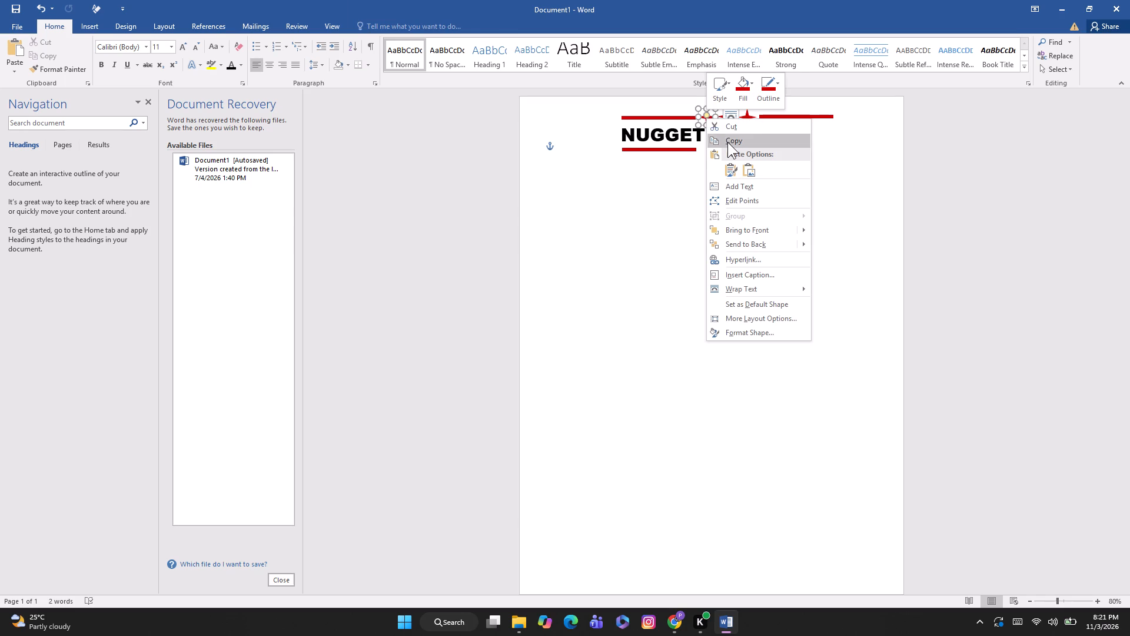
click(727, 142)
key(ctrl+v)
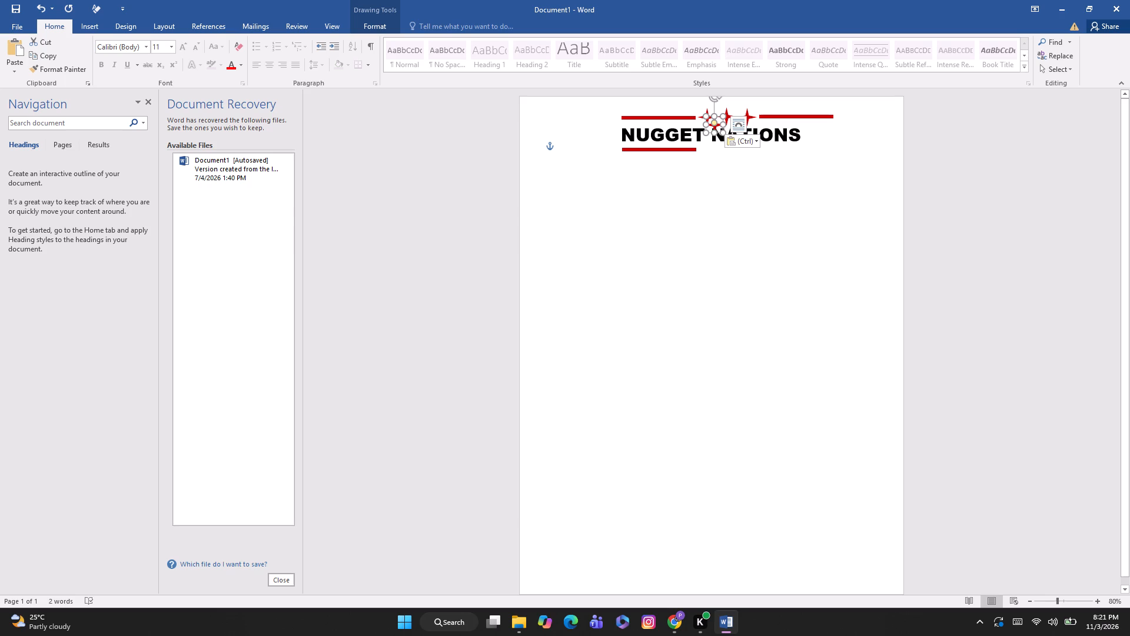
drag(714, 128, 712, 155)
drag(713, 132, 703, 152)
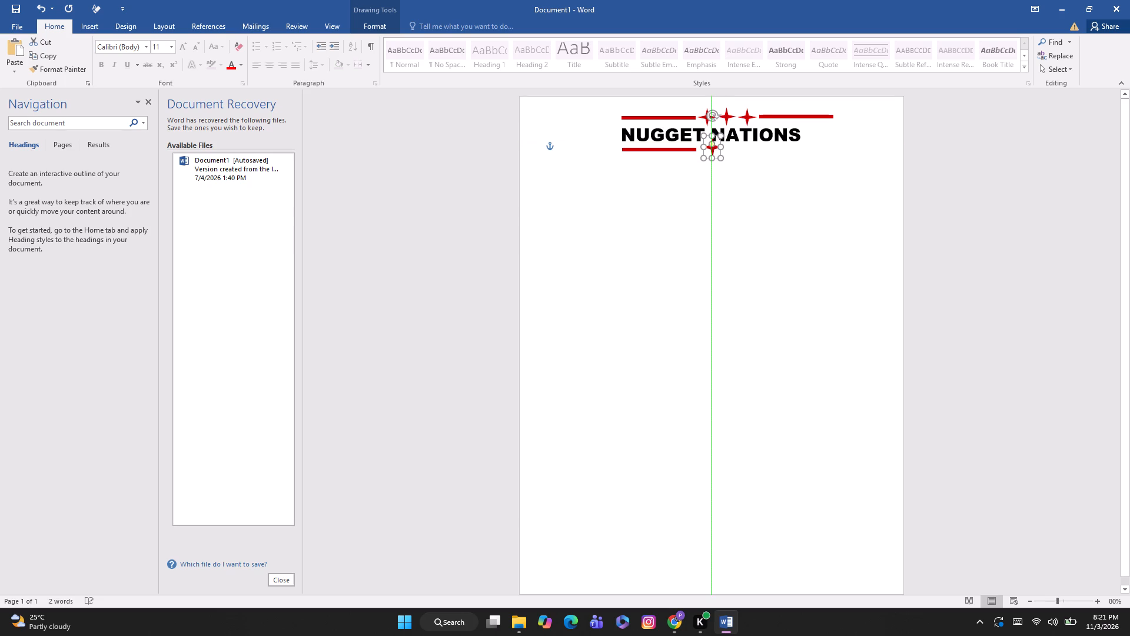
drag(703, 152, 697, 154)
drag(697, 154, 707, 152)
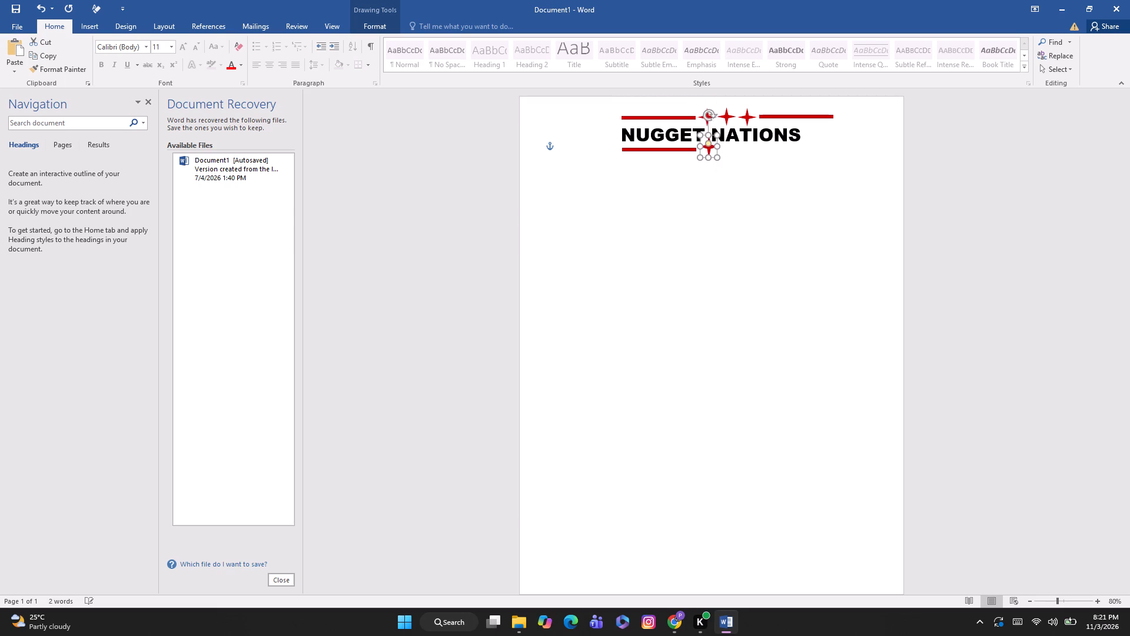
drag(707, 152, 706, 154)
key(Right)
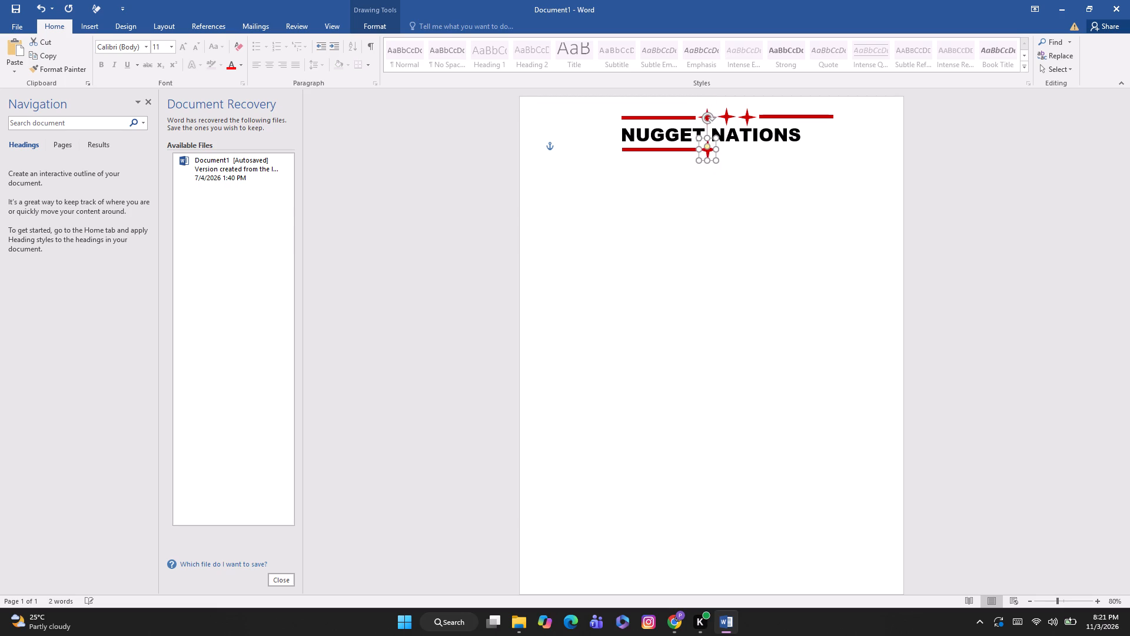
drag(706, 154, 708, 155)
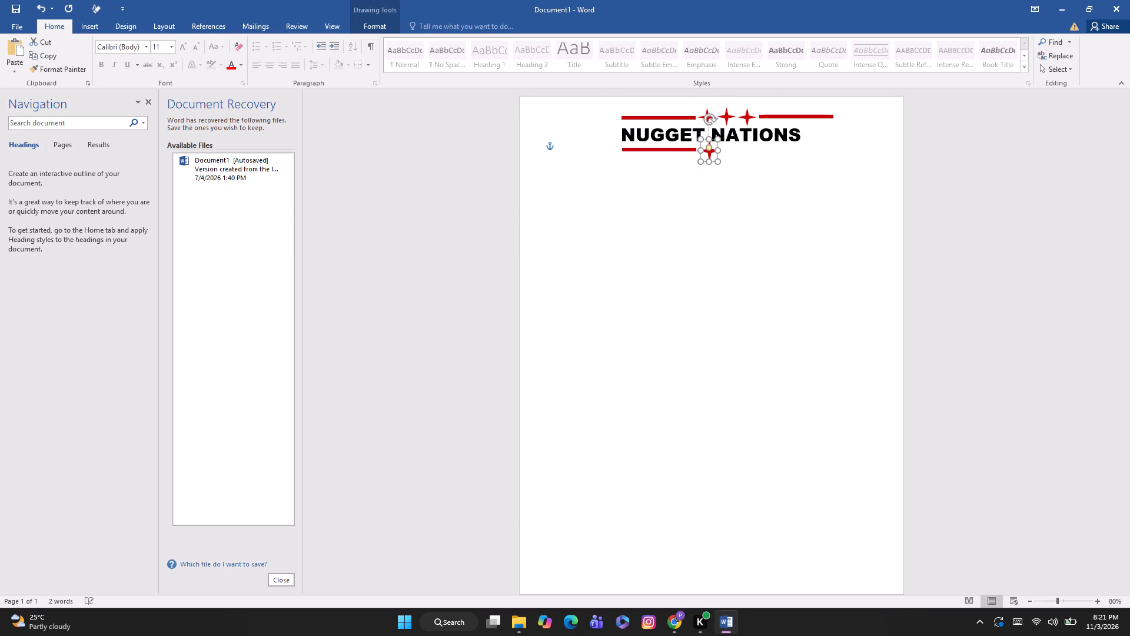
drag(708, 155, 706, 153)
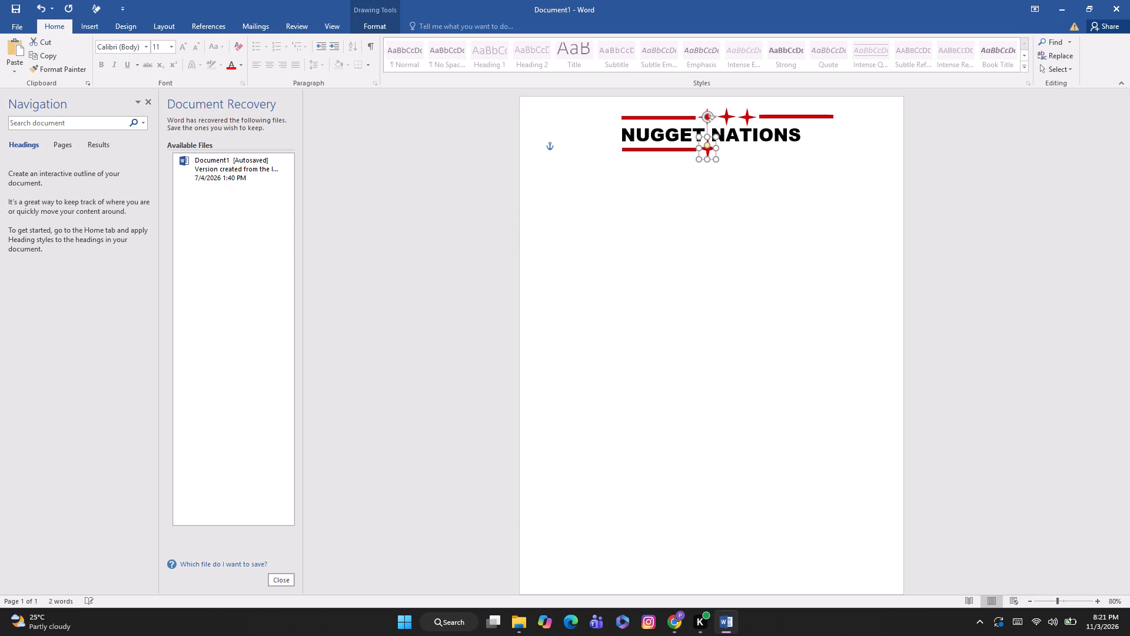
drag(706, 153, 706, 155)
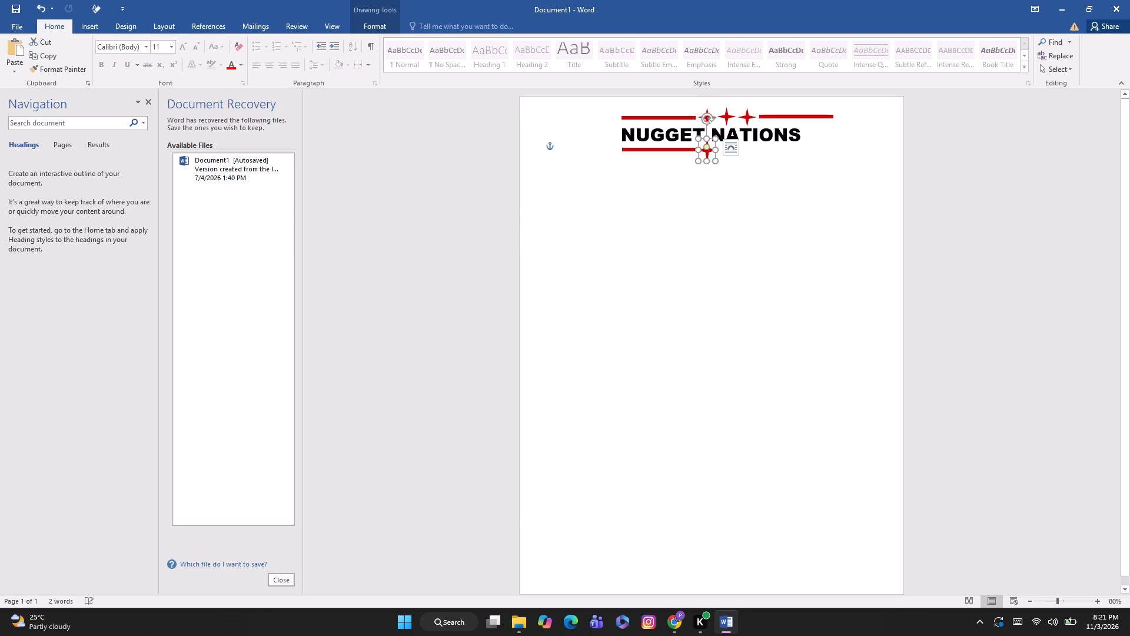
click(462, 229)
click(609, 259)
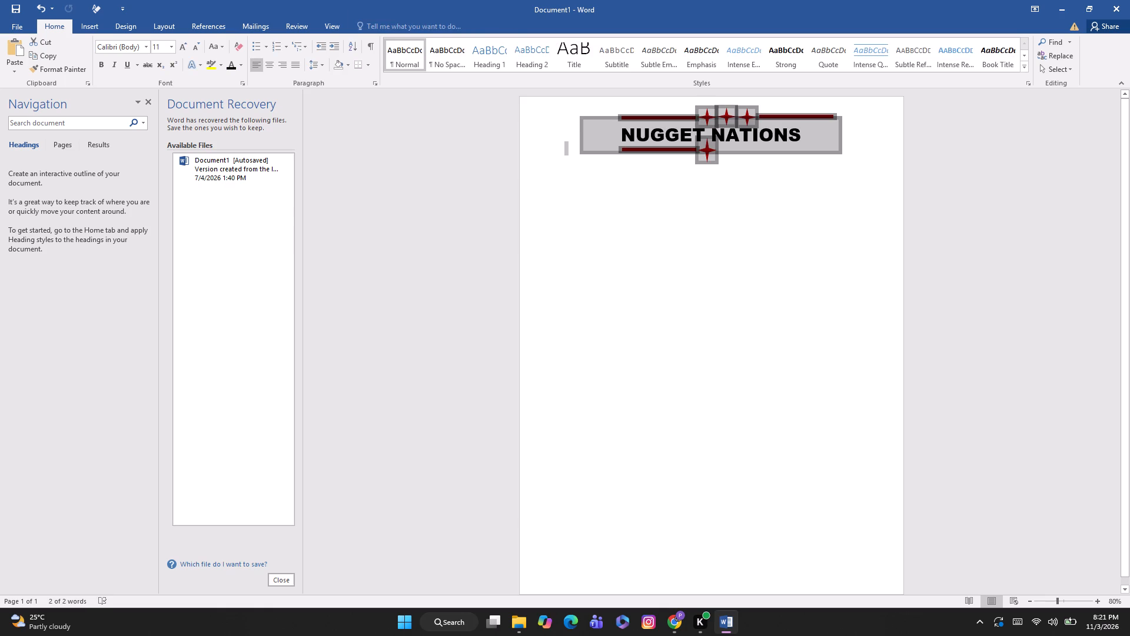
Slightly enlarge the star below the title, making it a little wider and taller.
click(704, 150)
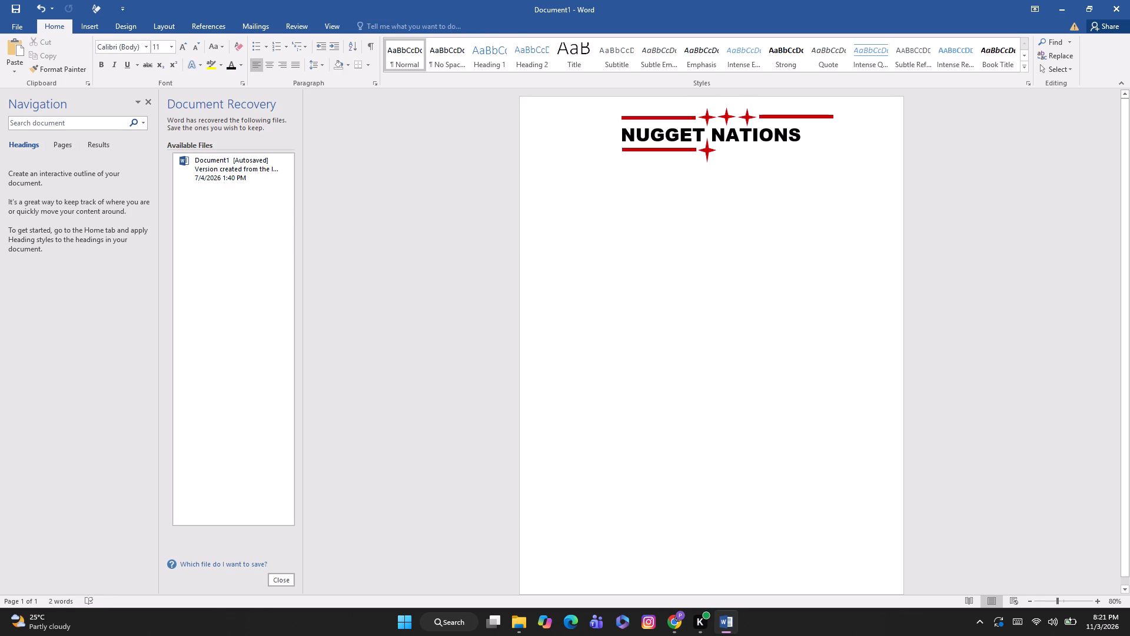
click(713, 150)
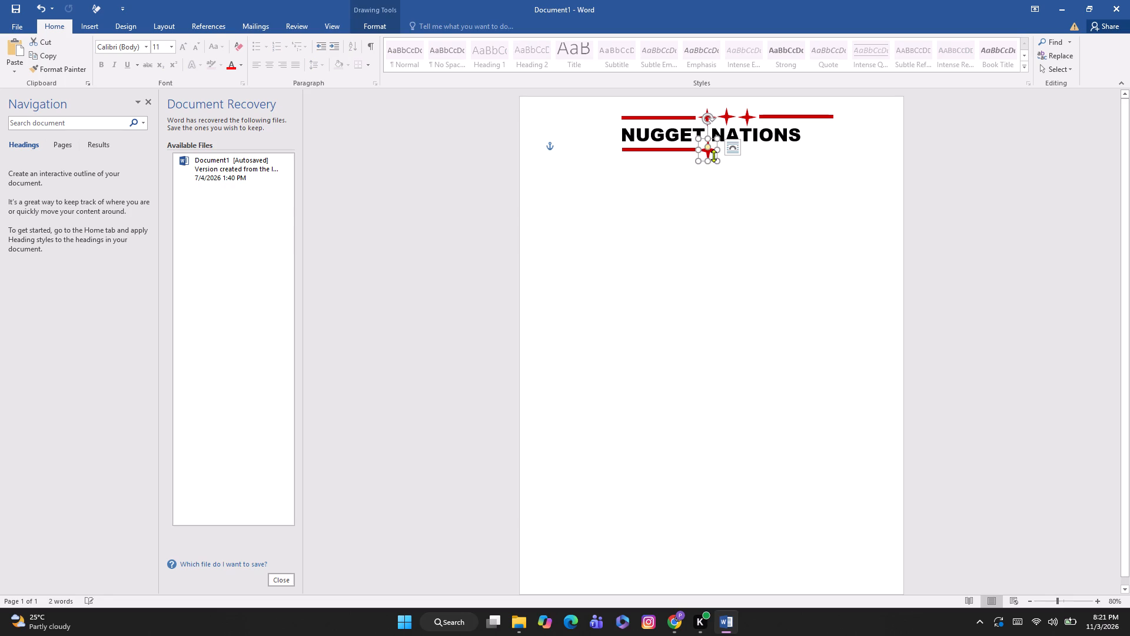
click(708, 165)
click(564, 286)
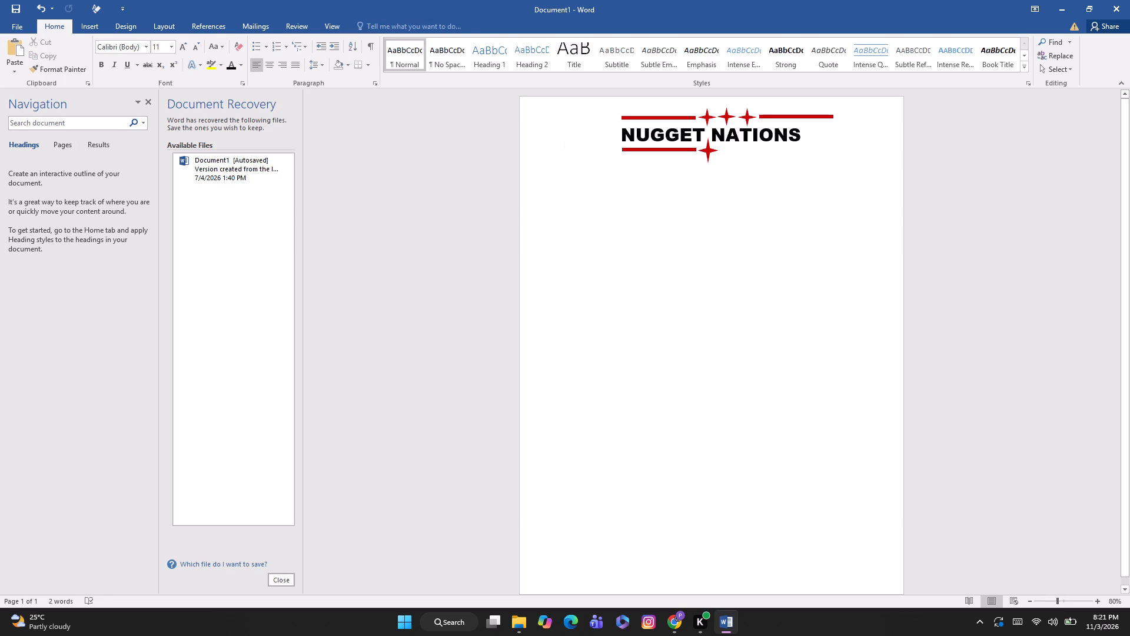
Paste a second star below the title, beside the first lower star and under the middle upper star.
key(ctrl+v)
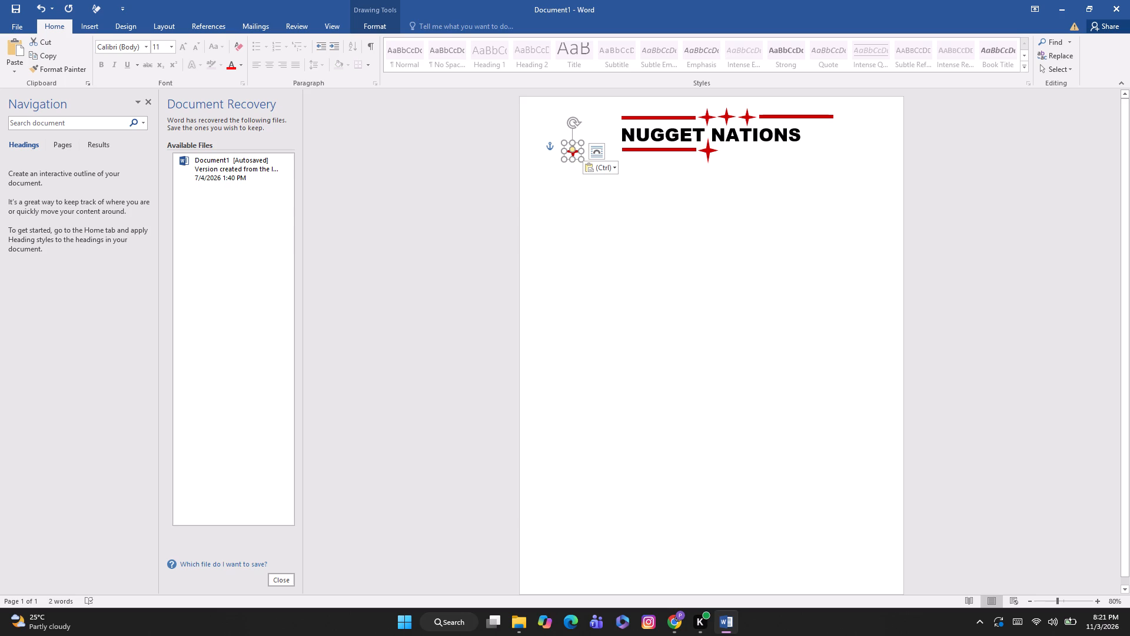
drag(572, 154, 731, 170)
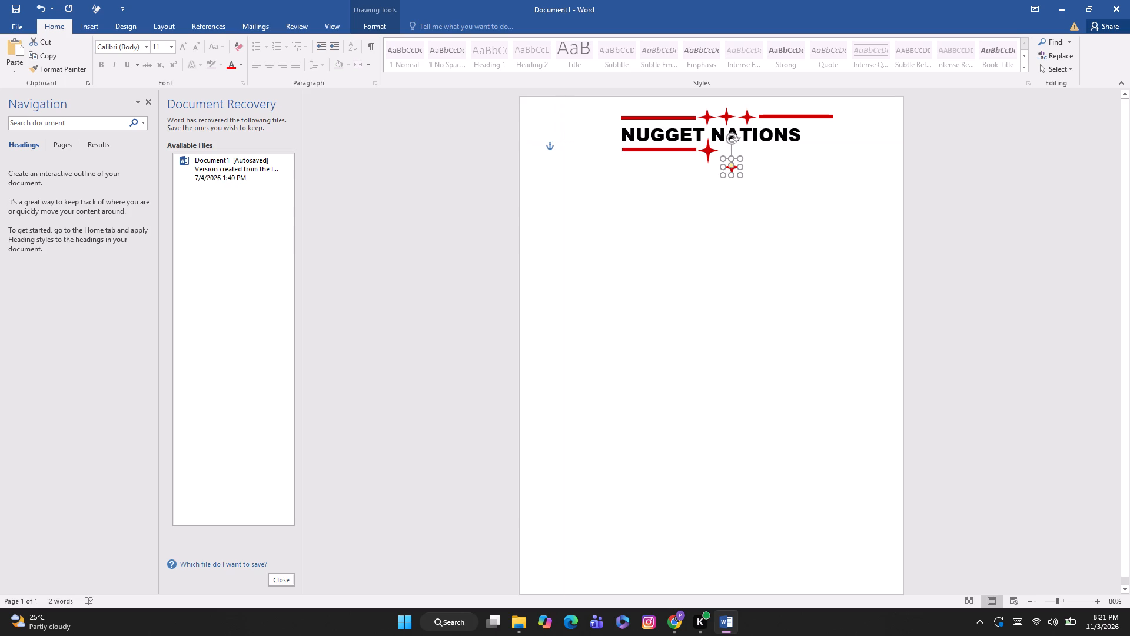
drag(731, 170, 727, 154)
click(420, 194)
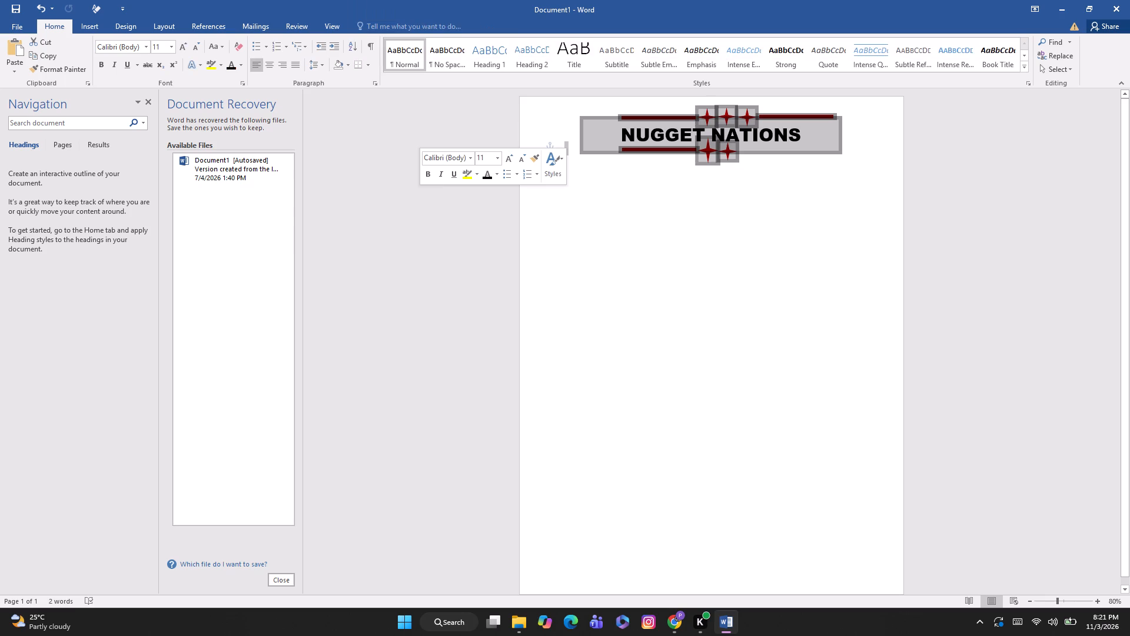
click(691, 262)
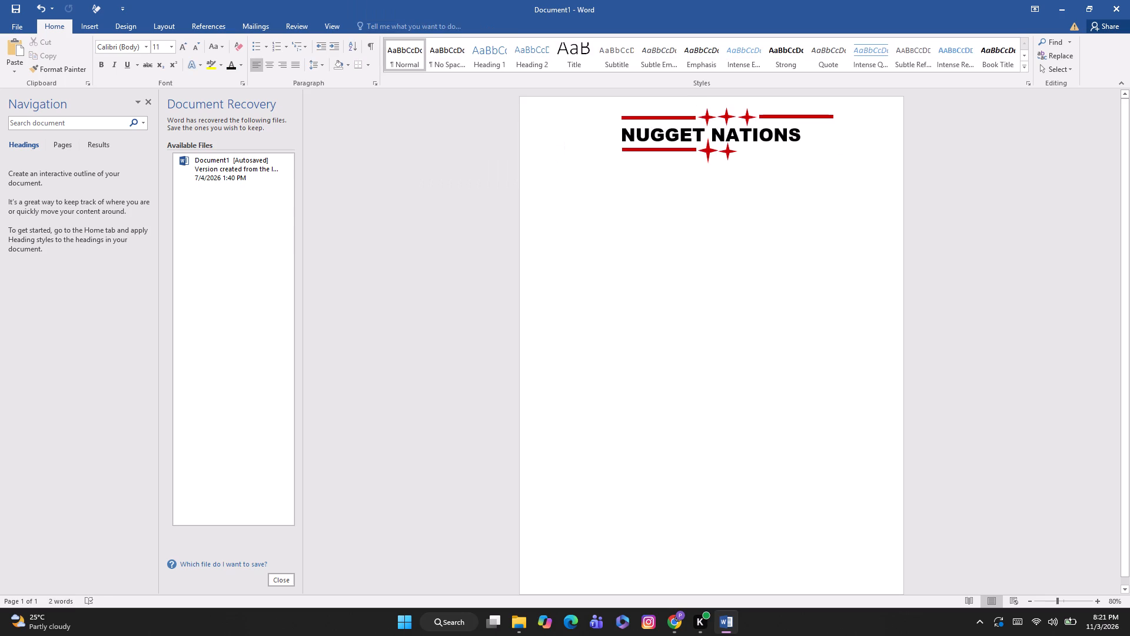
Paste a third star below the title, level with the other lower stars and under the third upper star.
key(ctrl+v)
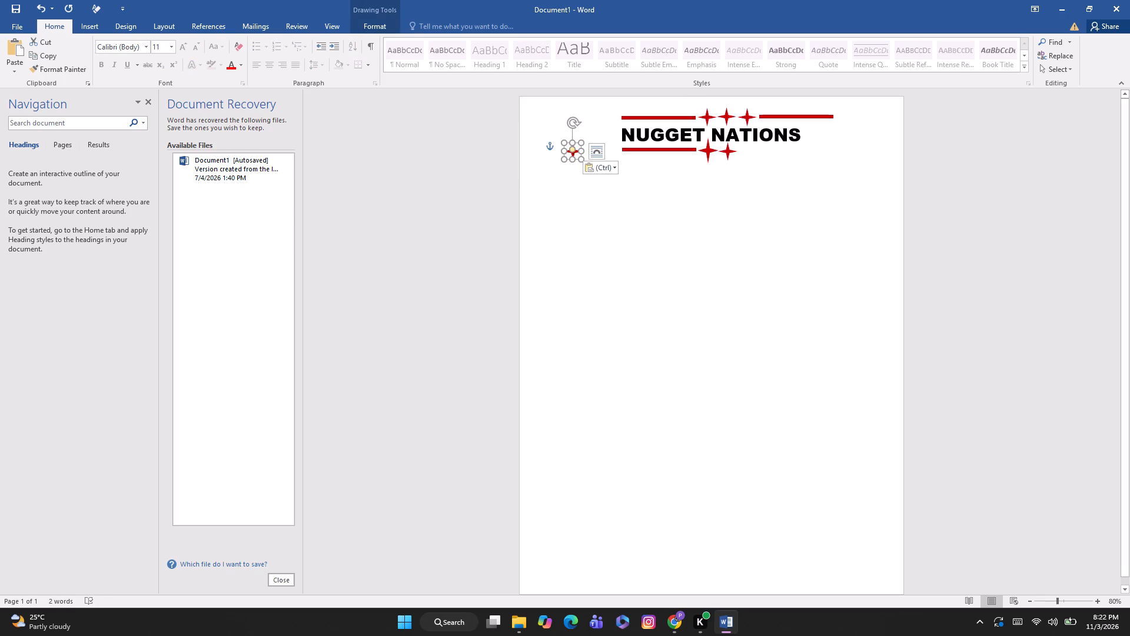
drag(575, 153, 749, 153)
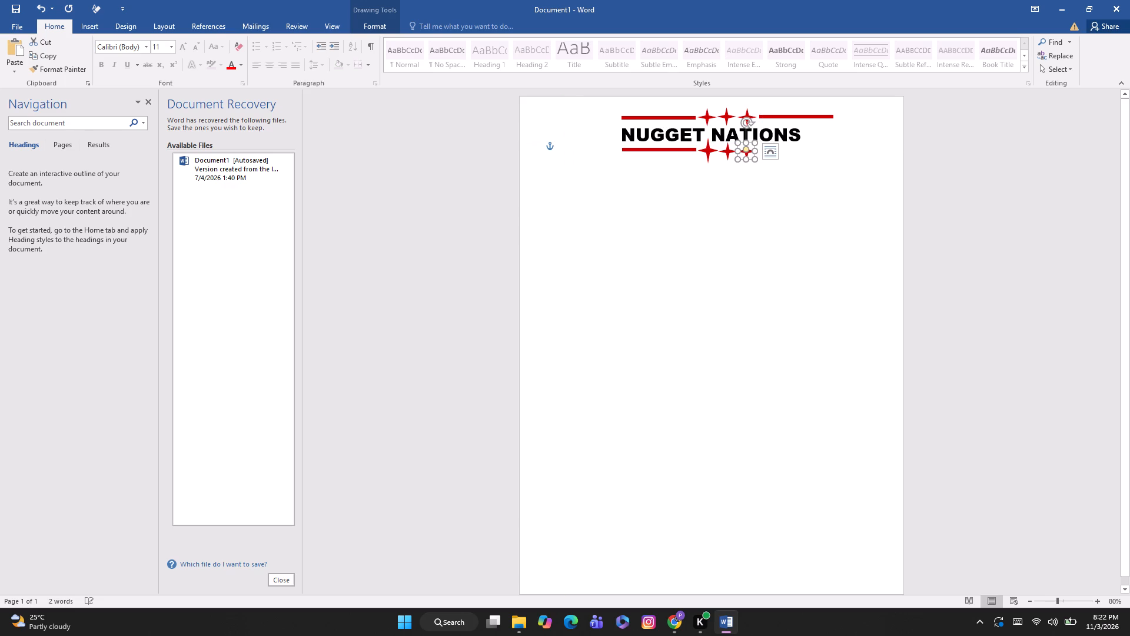
click(329, 277)
click(616, 274)
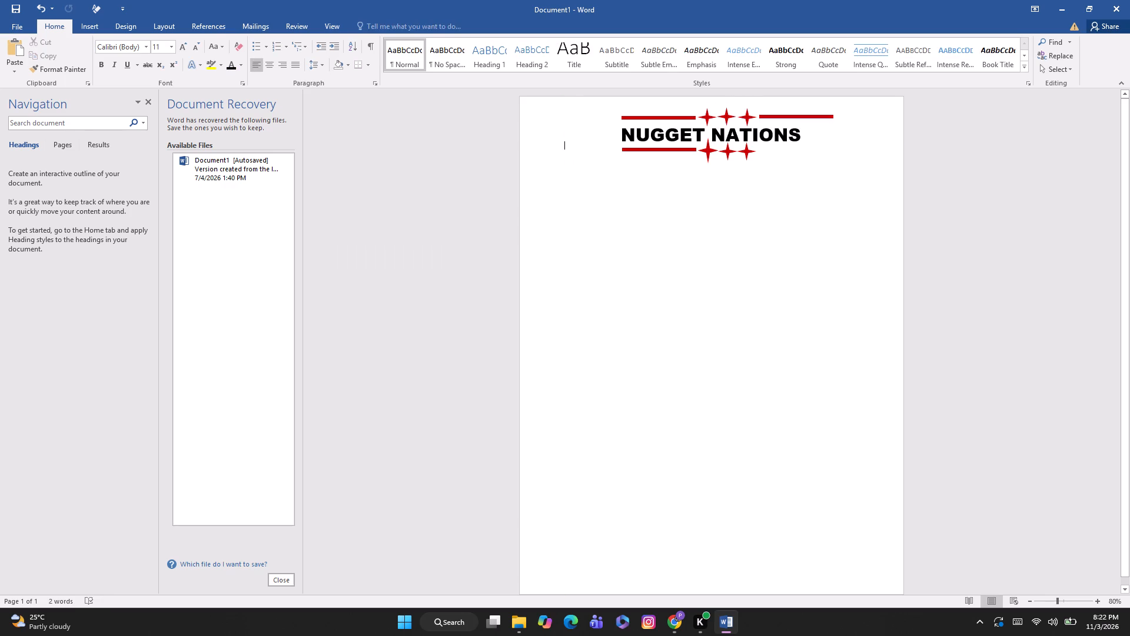
Duplicate the lower red line and place the copy just past the third lower star, aligned under the second upper line.
click(644, 151)
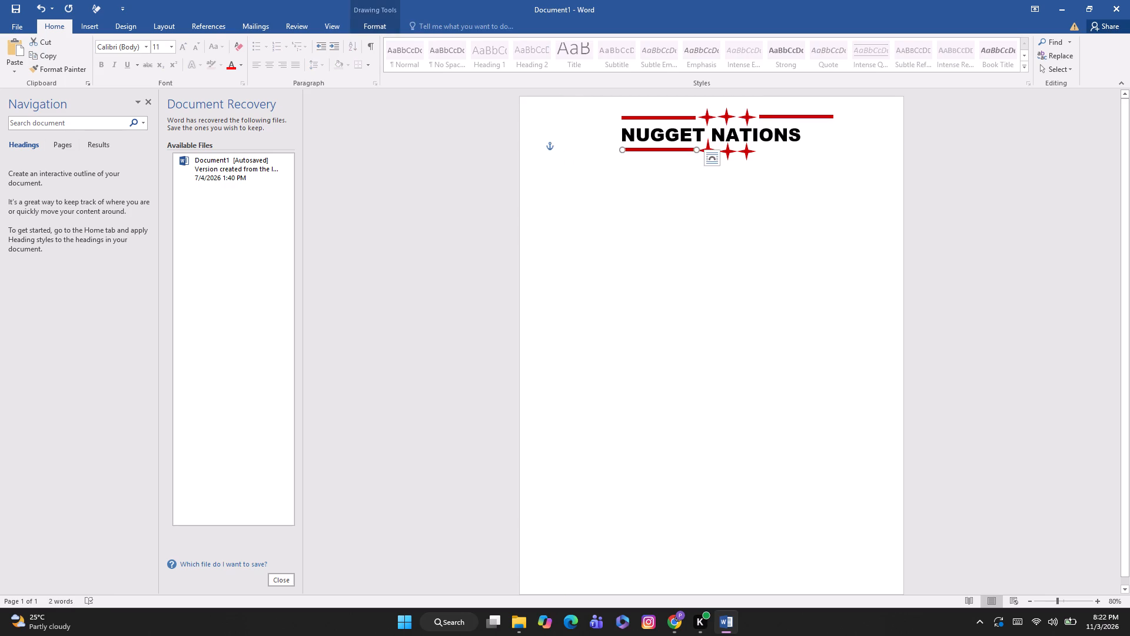
right_click(644, 151)
click(681, 170)
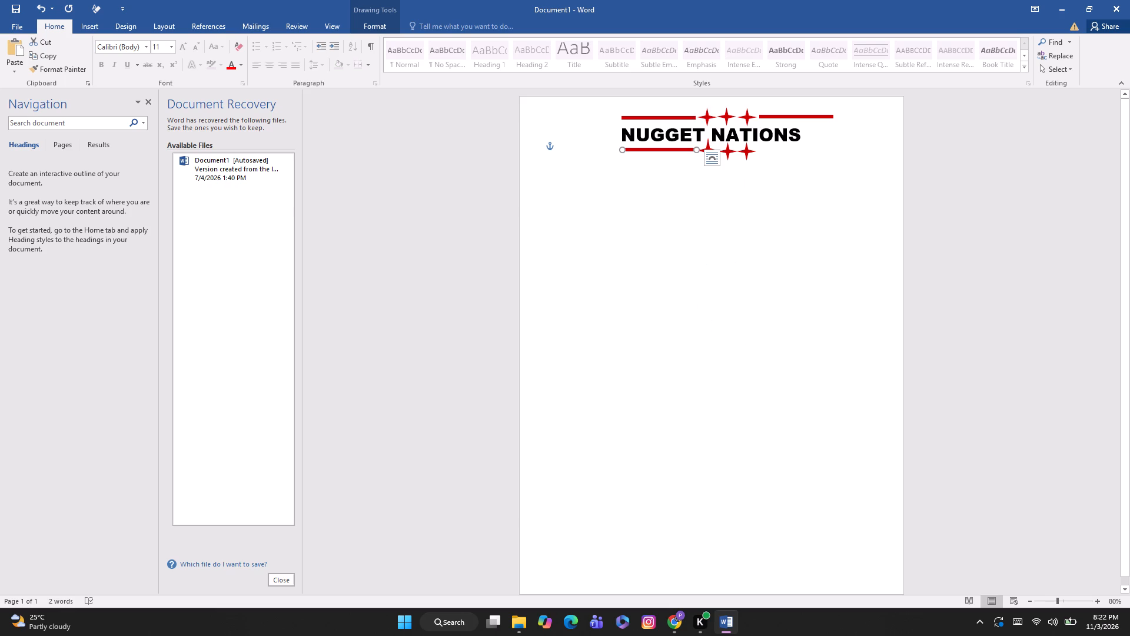
click(688, 264)
key(ctrl+v)
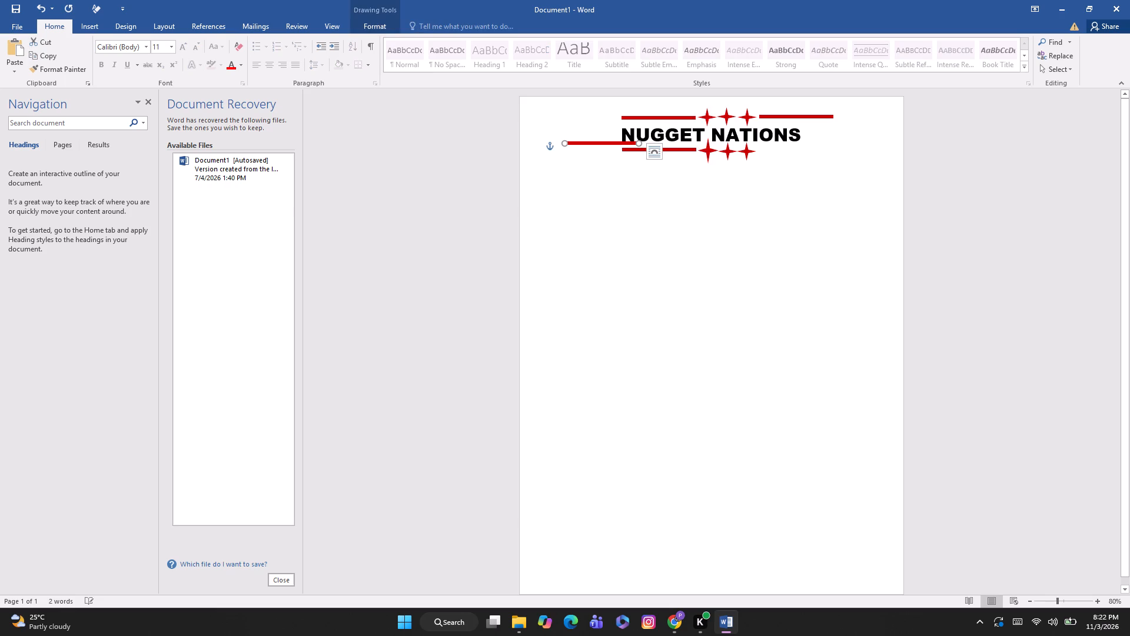
click(603, 140)
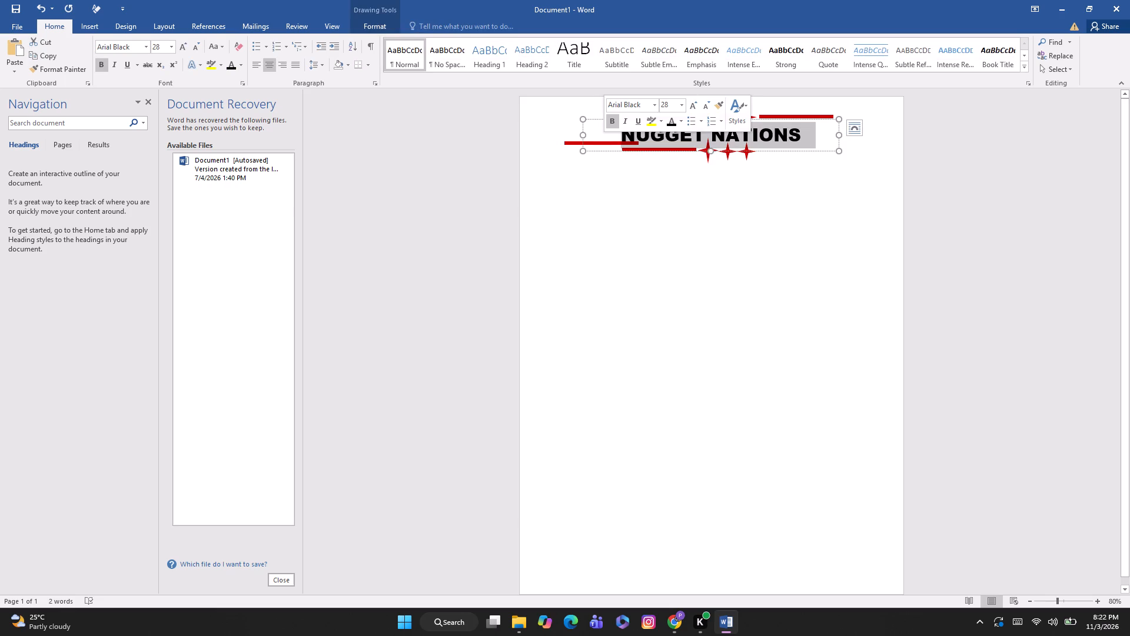
click(590, 183)
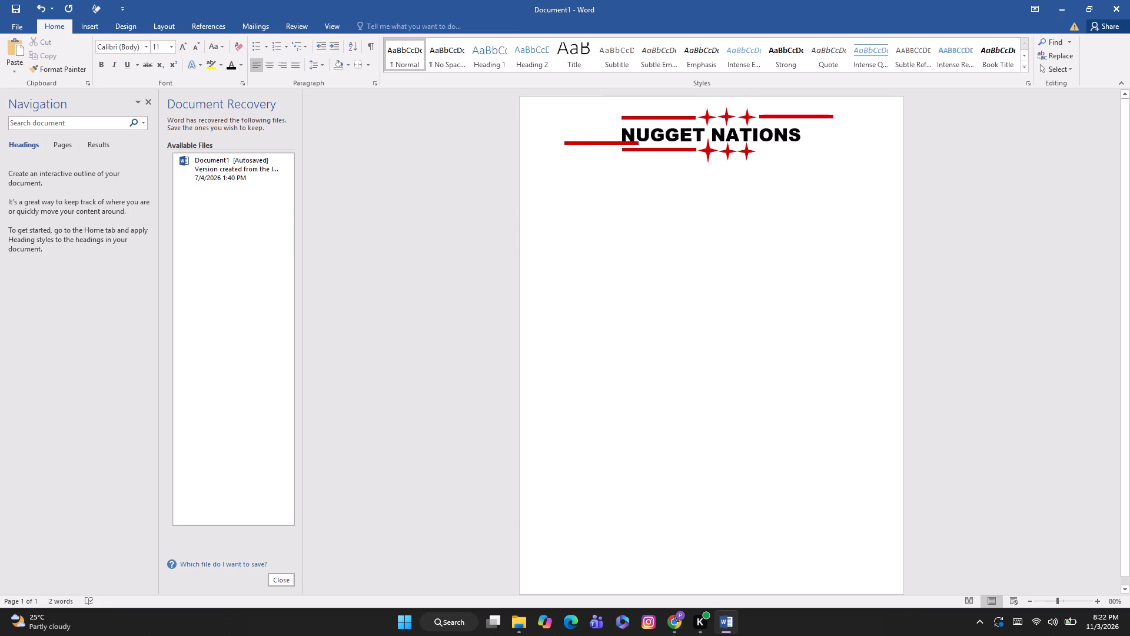
drag(601, 143, 803, 152)
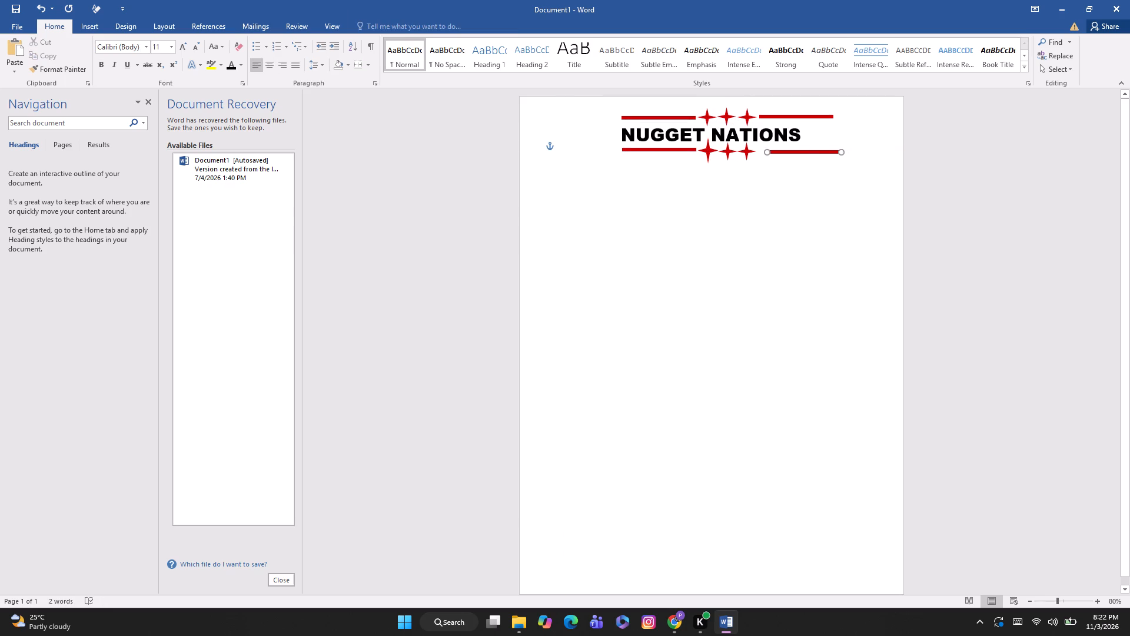
drag(803, 152, 797, 151)
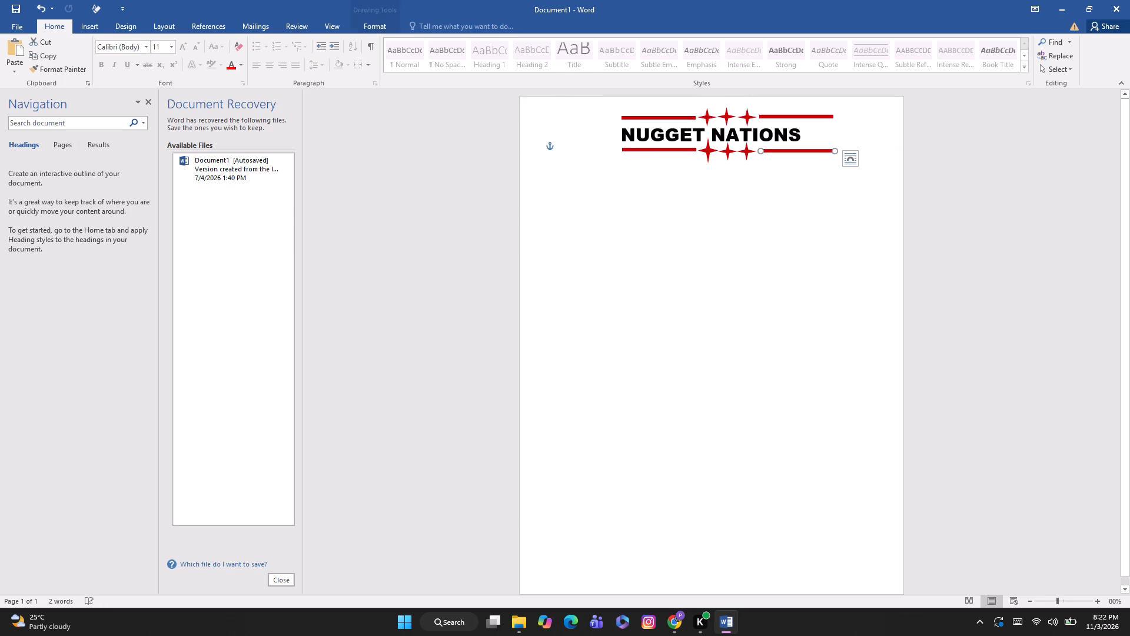
click(392, 253)
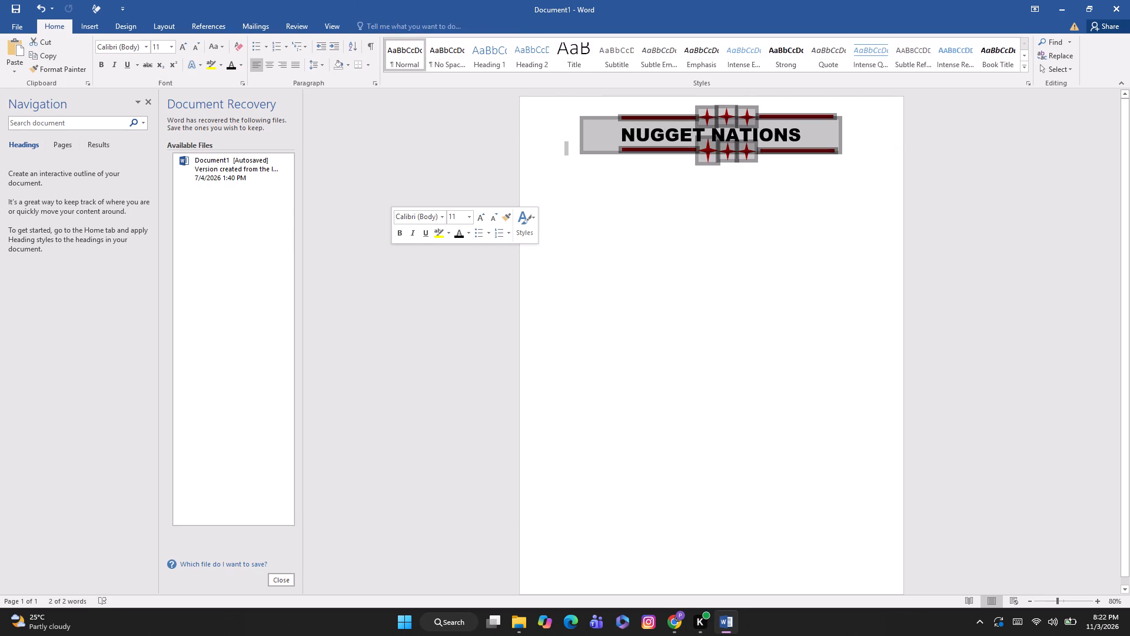
click(568, 274)
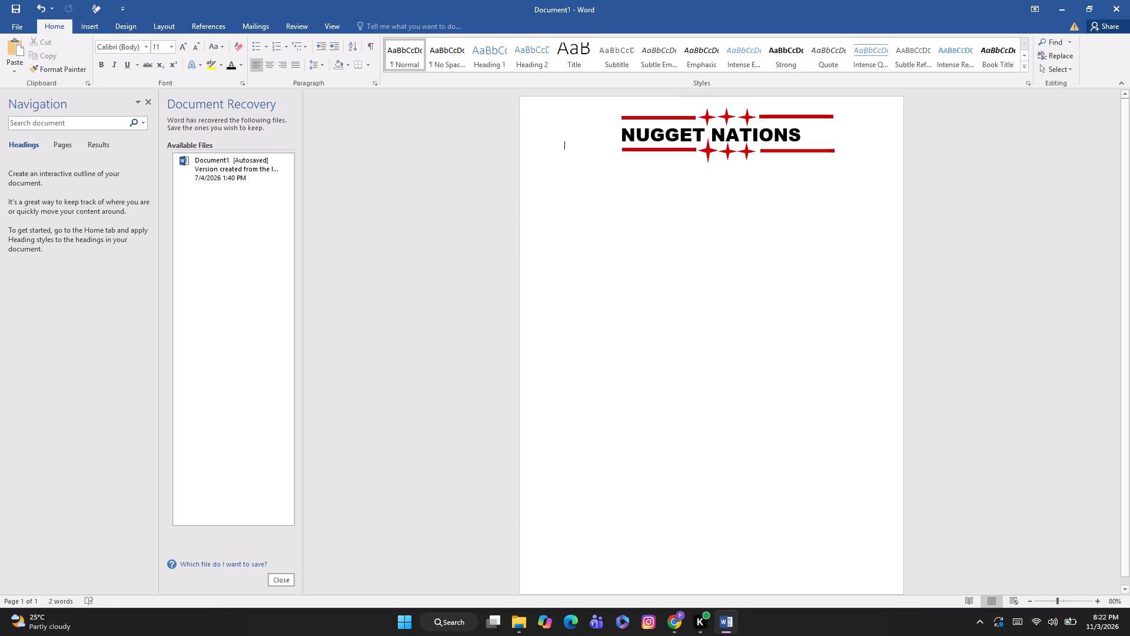
Draw a rectangle about 2.6" high and 6.07" wide below the NUGGET NATIONS title.
click(108, 27)
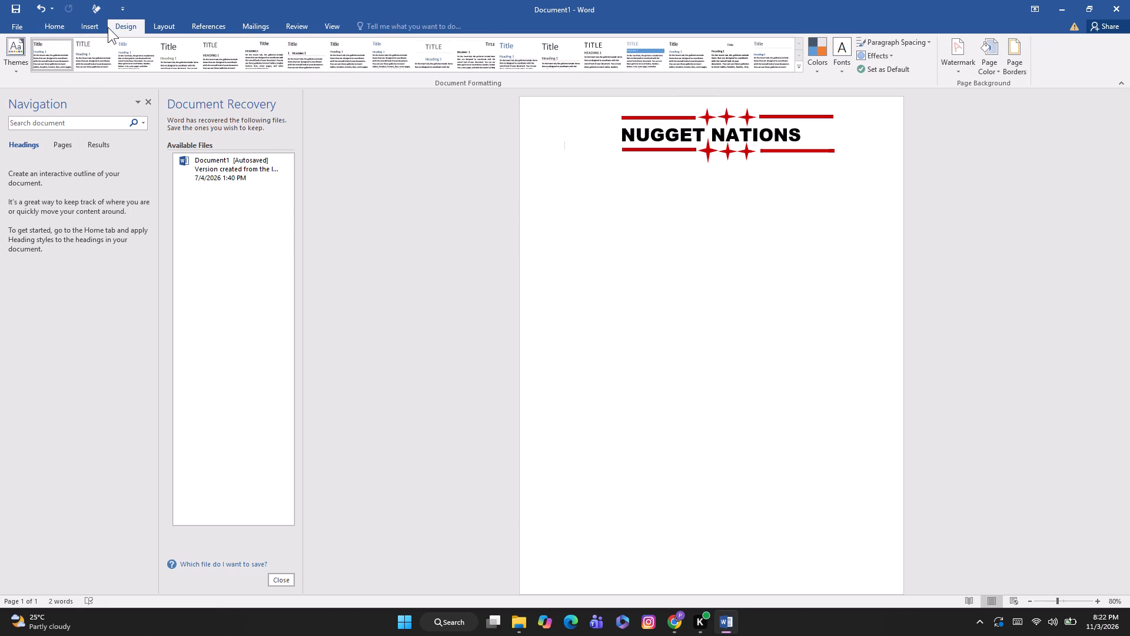
click(88, 32)
click(178, 52)
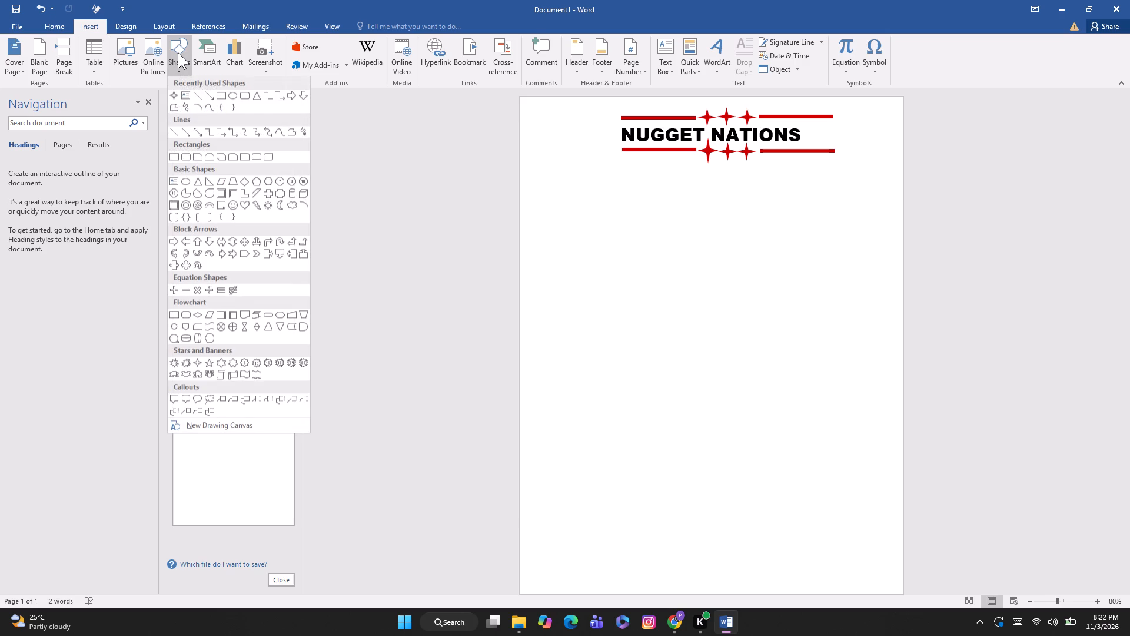
click(222, 95)
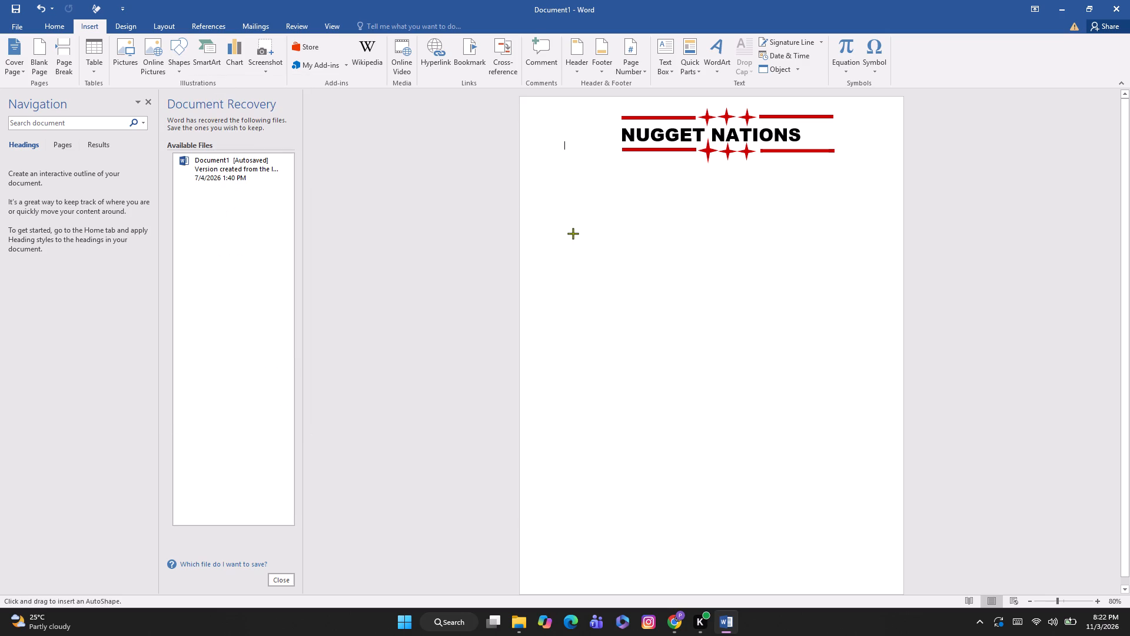
drag(604, 242, 833, 338)
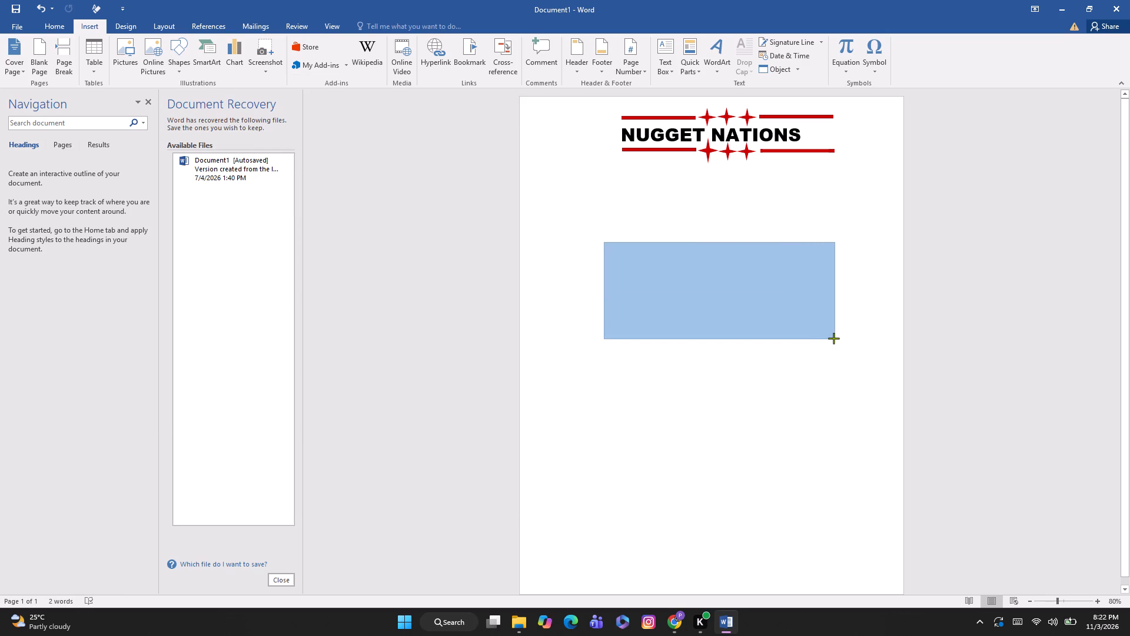
drag(833, 338, 879, 360)
Fill the new rectangle with white.
click(422, 55)
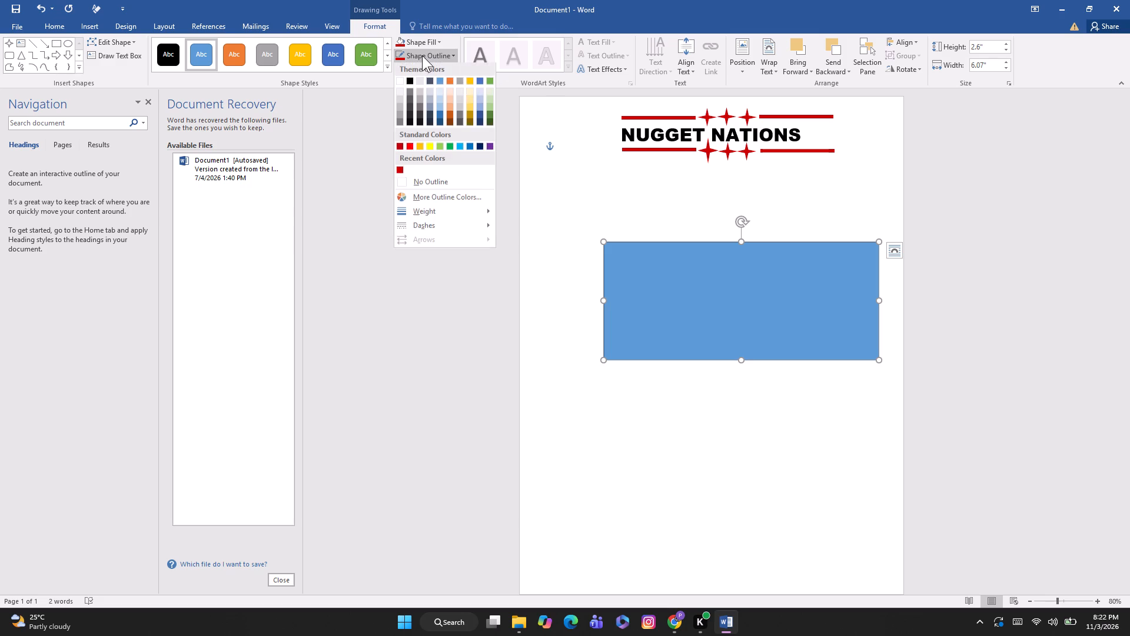
click(417, 39)
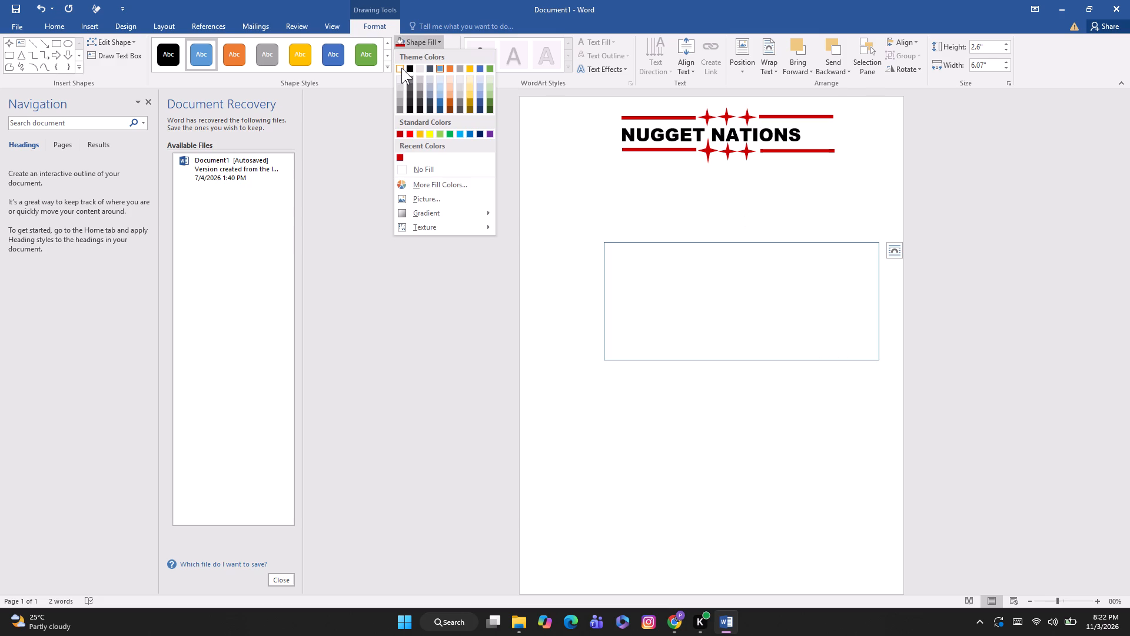
click(401, 68)
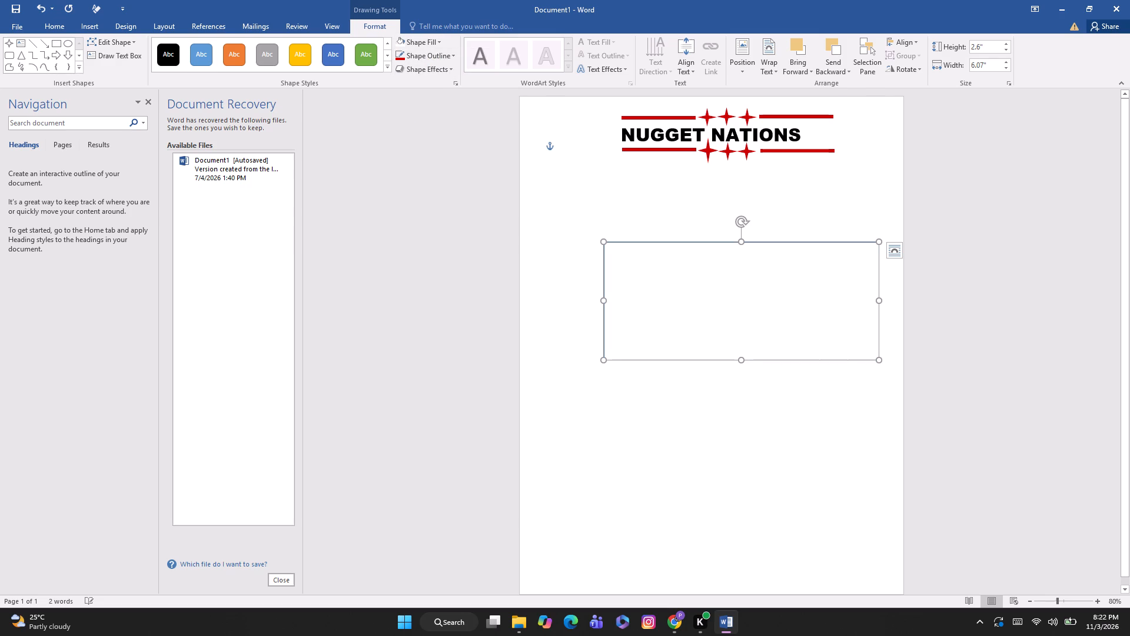
Make the white rectangle editable for text and clear the trial characters entered in it.
right_click(656, 306)
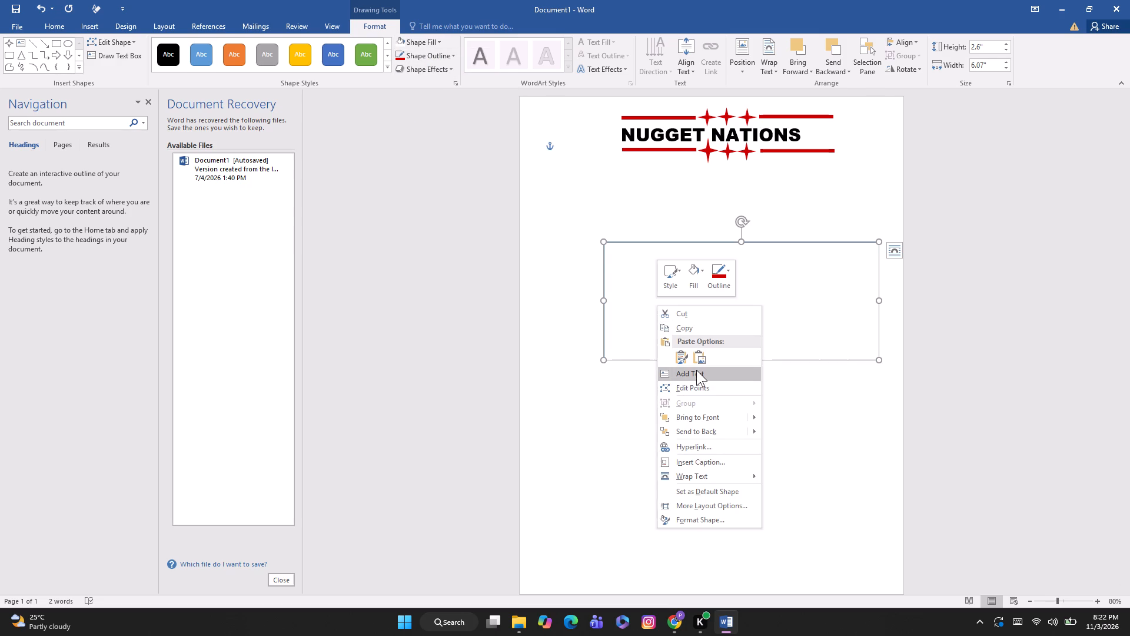
click(696, 370)
right_click(696, 370)
key(t)
right_click(692, 365)
text(RUU)
click(652, 266)
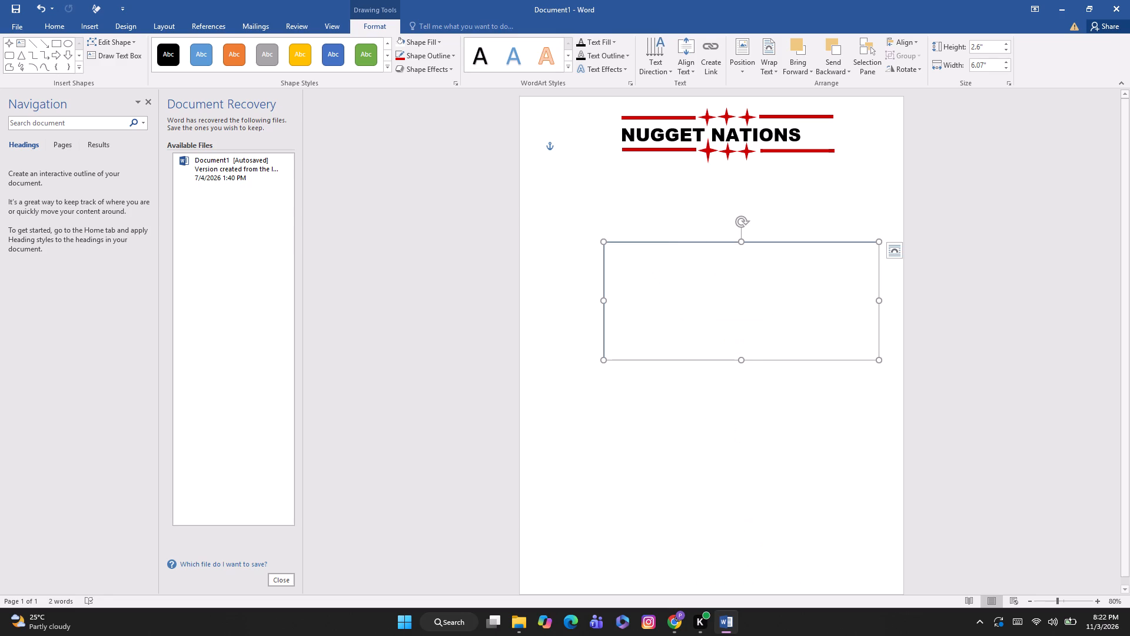
key(t)
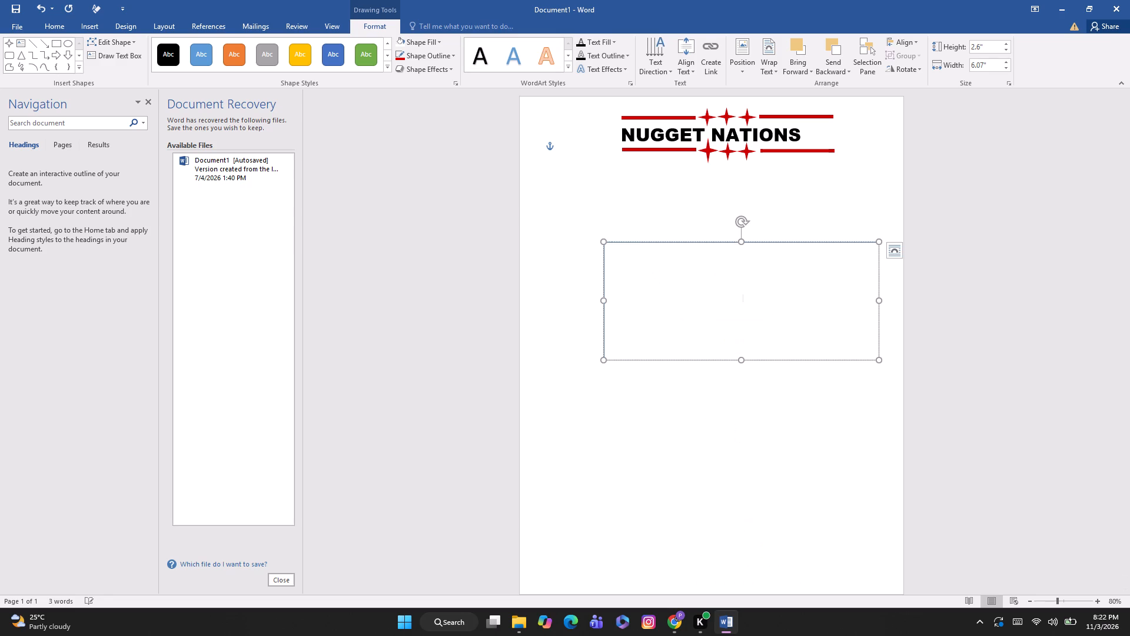
key(BackSpace)
key(BackSpace)
key(BackSpace)
key(BackSpace)
key(BackSpace)
Set the font colour to black and enter TRICITY and BIGGEST TOURNAMENT on two lines inside the rectangle.
click(63, 22)
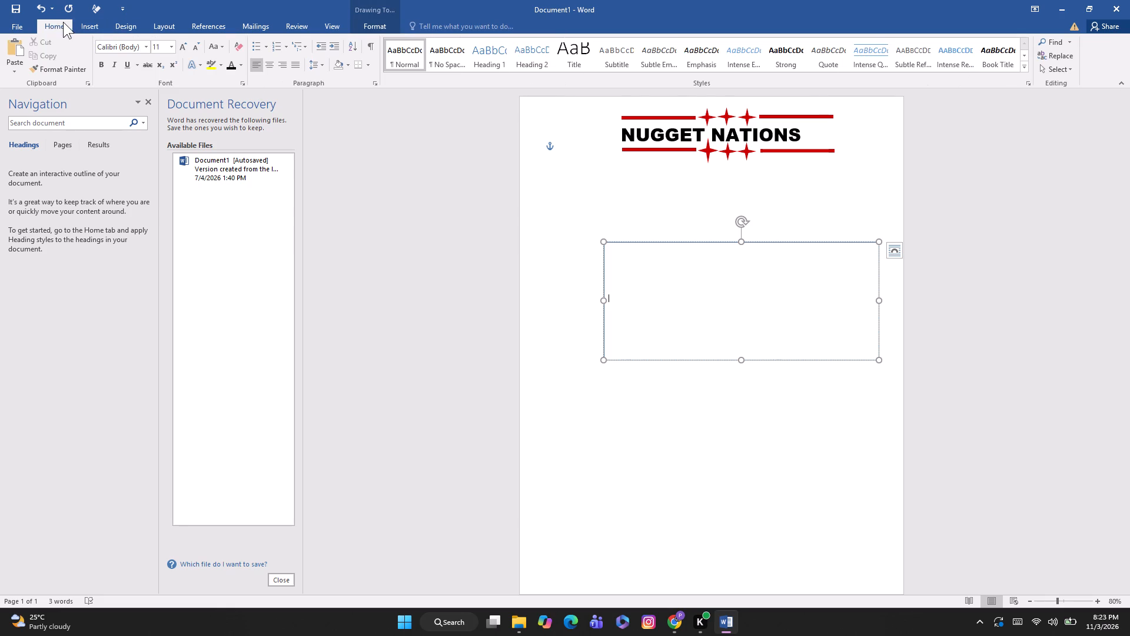
click(229, 66)
text(TR)
text(IC)
text(ITY)
key(space)
key(Return)
text(BIGGEST)
key(space)
text(TOURNAM)
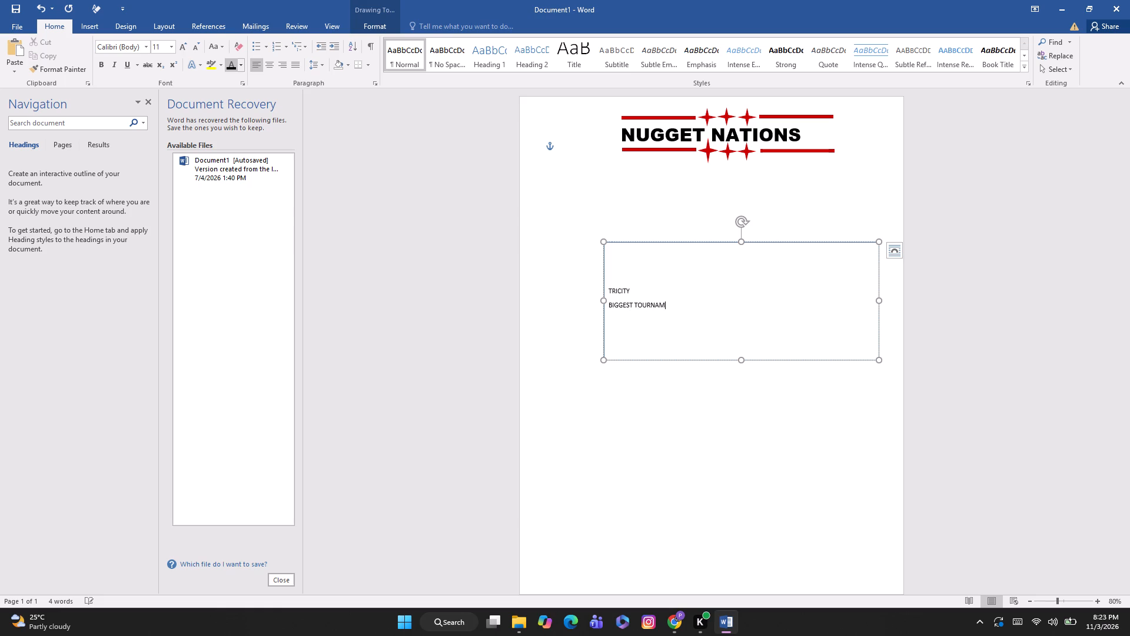
text(ENT)
Enlarge both lines of text in the rectangle to font size 48.
drag(682, 312, 609, 283)
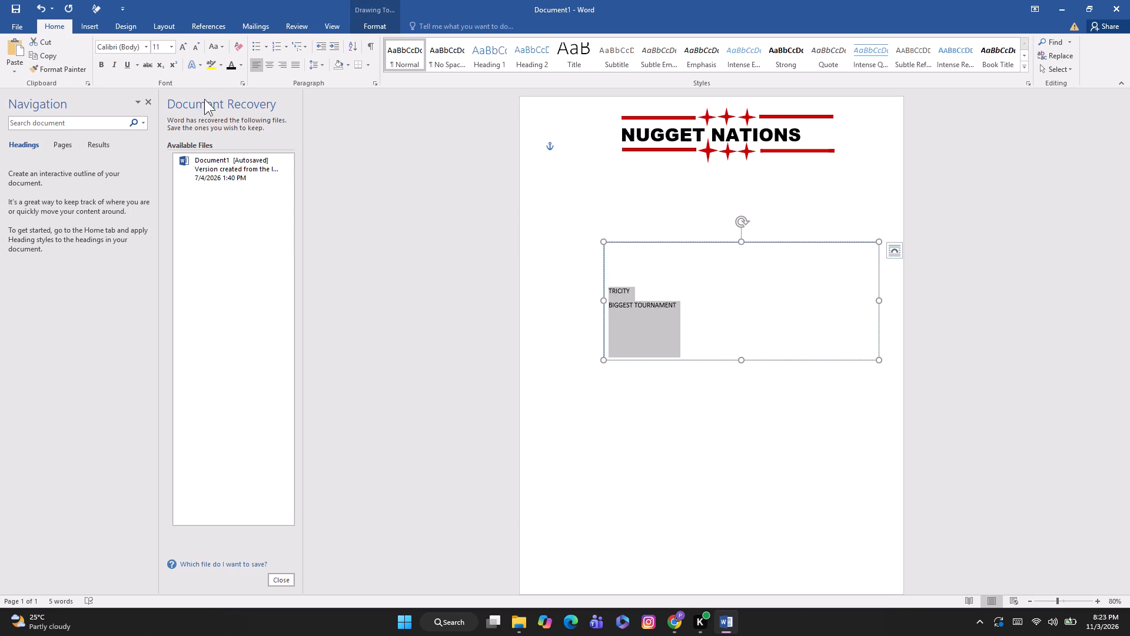
triple_click(185, 45)
triple_click(185, 45)
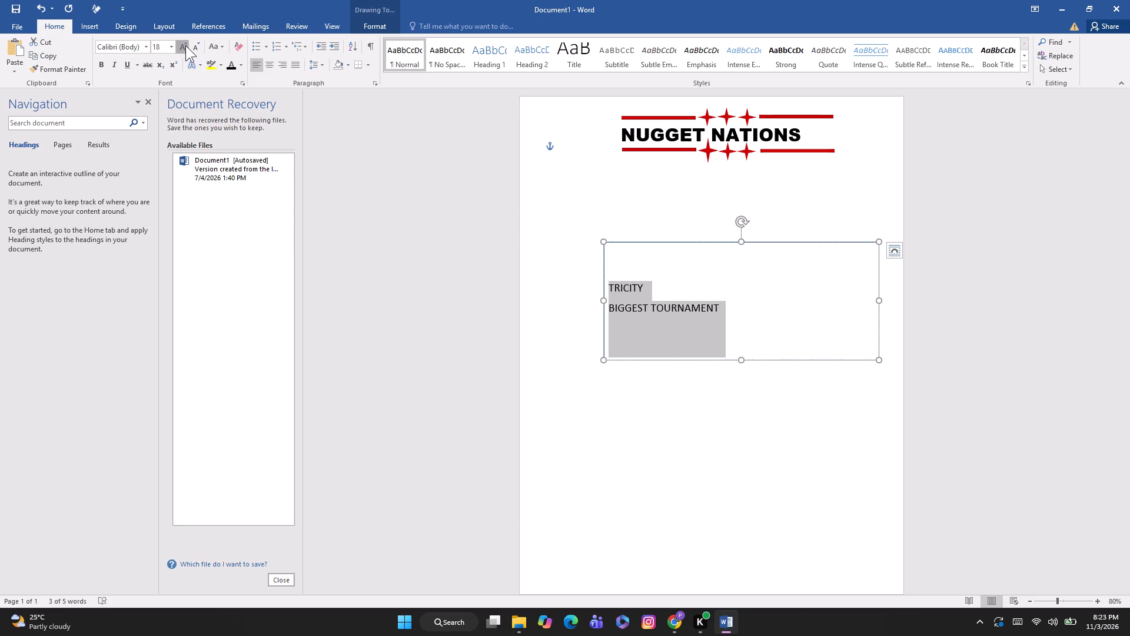
triple_click(185, 45)
triple_click(185, 45)
click(185, 45)
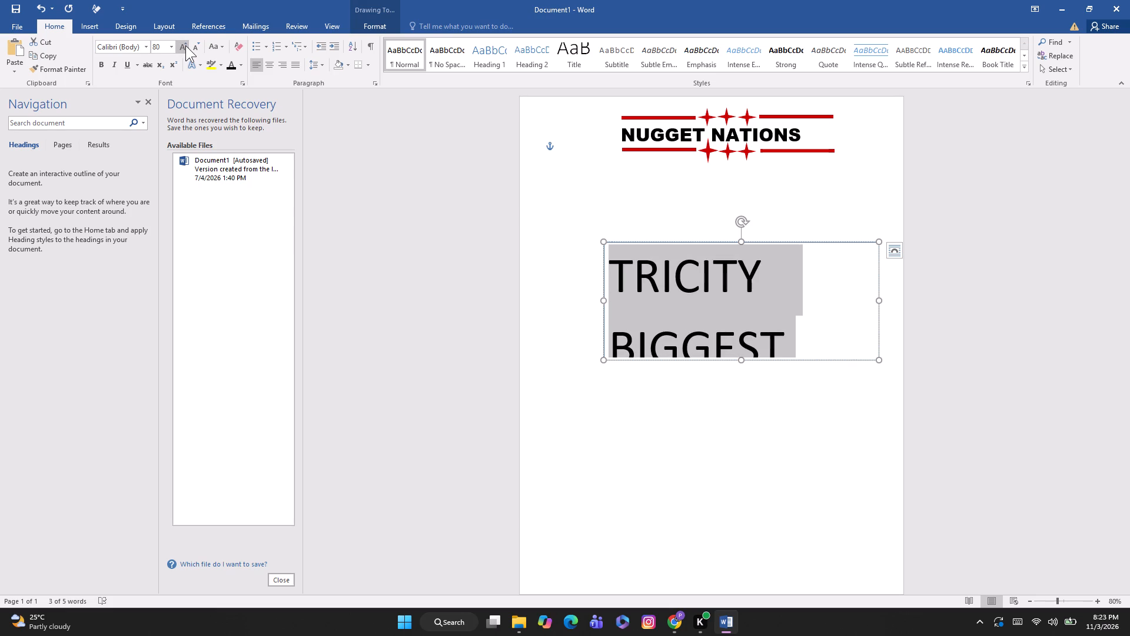
double_click(201, 45)
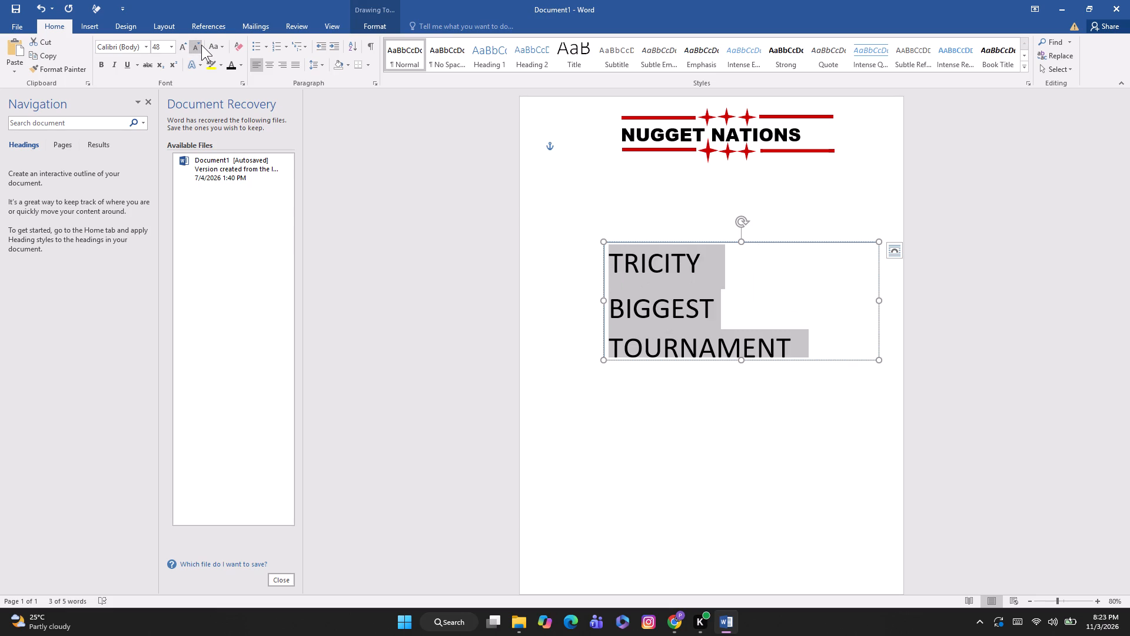
click(201, 45)
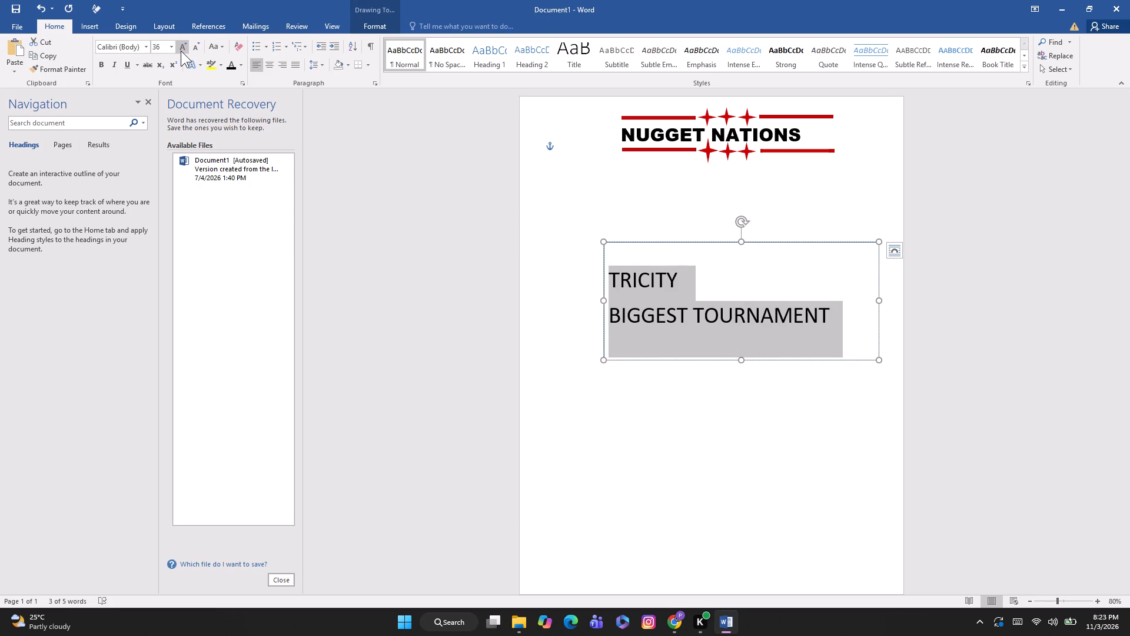
click(181, 51)
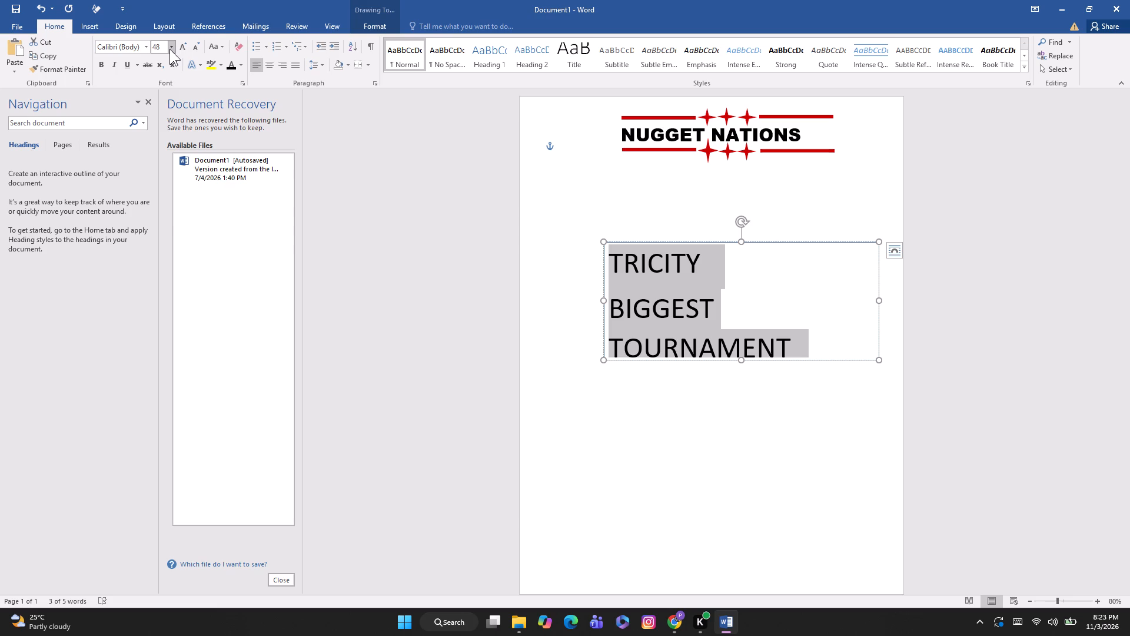
click(170, 49)
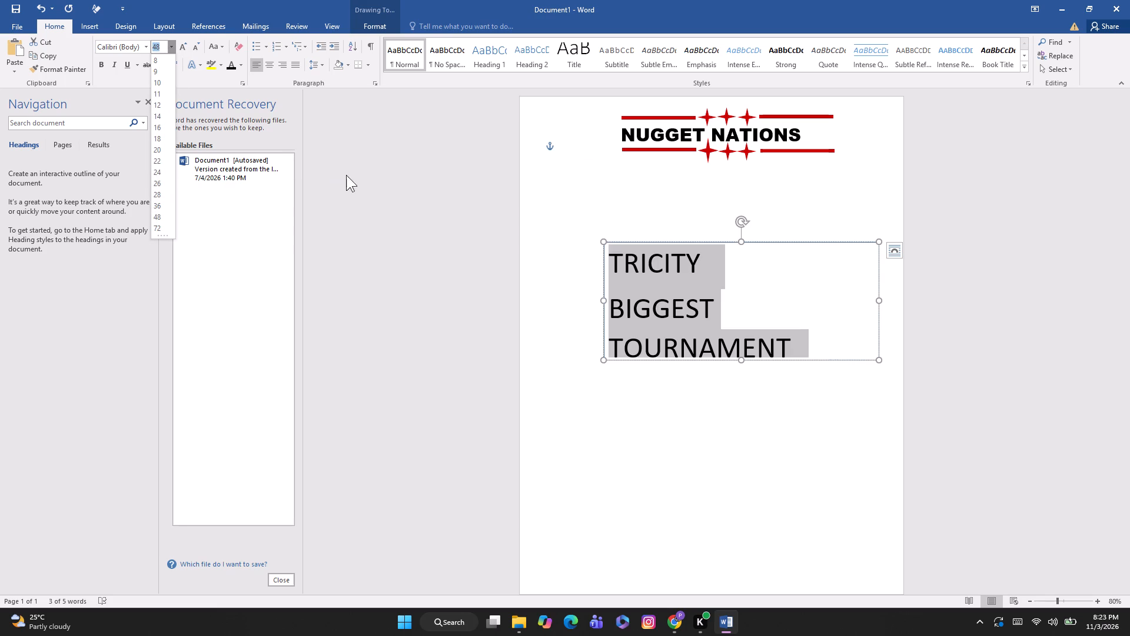
click(411, 193)
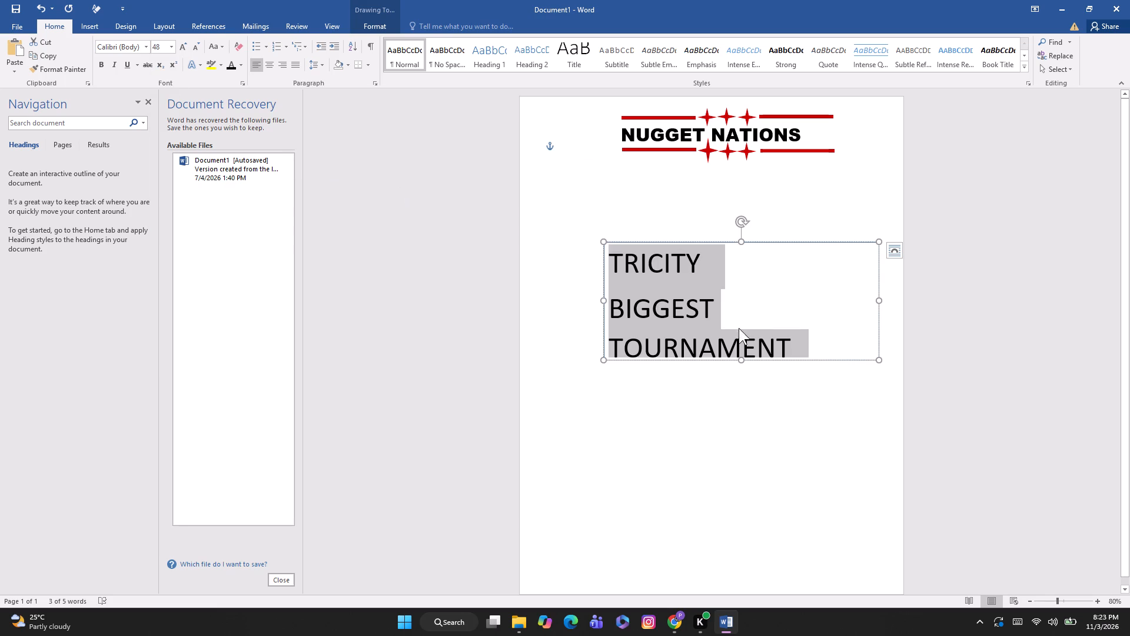
Widen the rectangle and shift it toward the page's left edge so BIGGEST TOURNAMENT fits on one line.
click(756, 286)
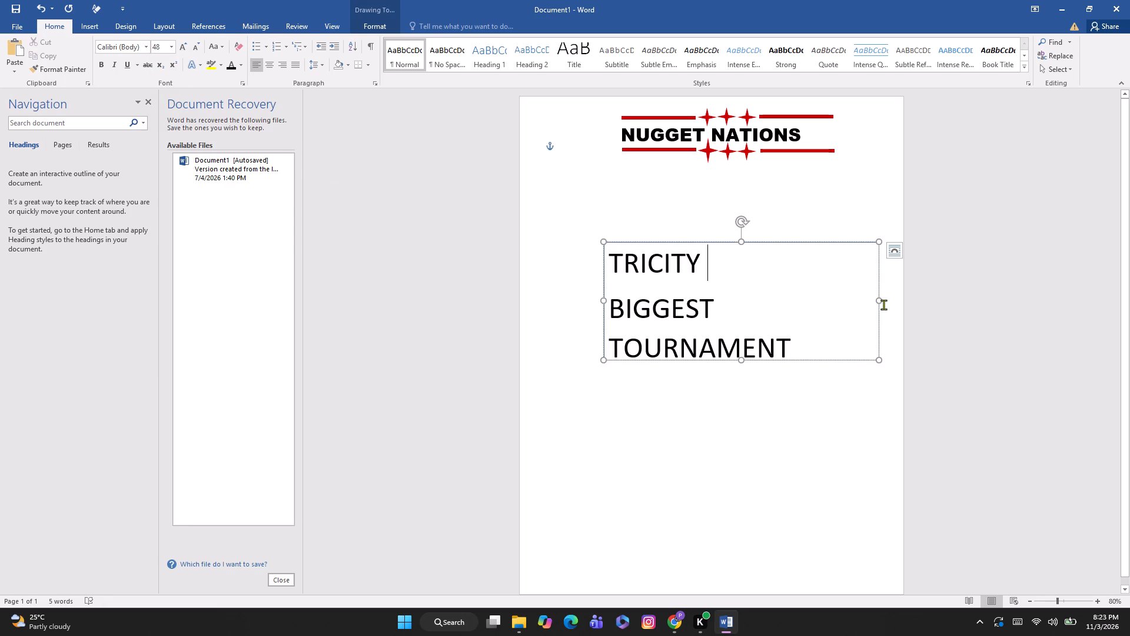
drag(880, 299, 915, 296)
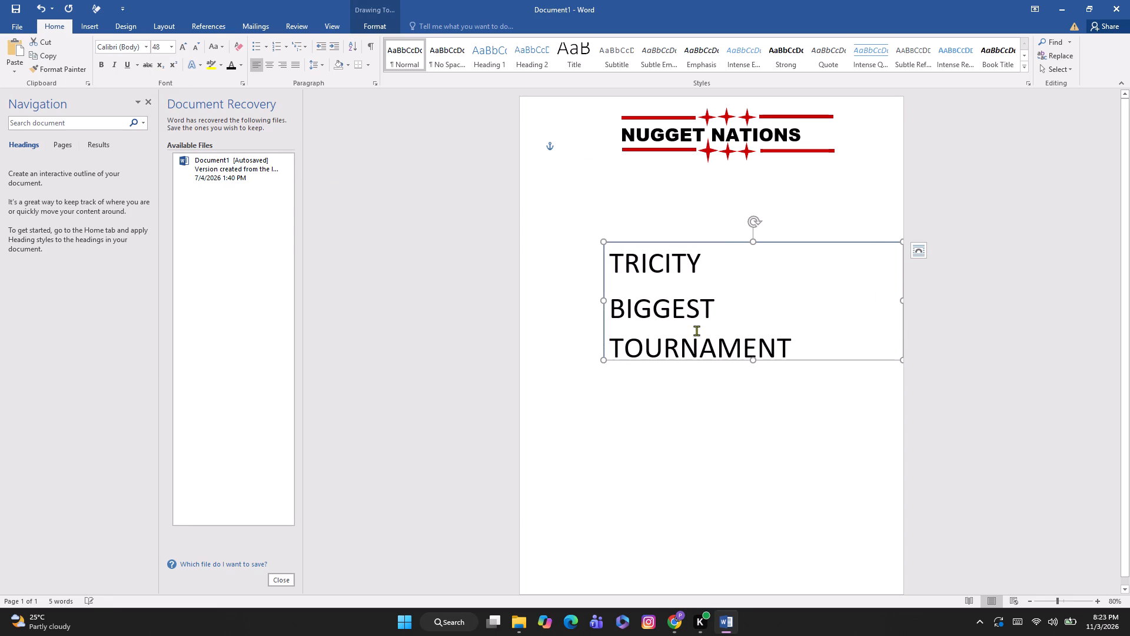
drag(757, 313, 737, 313)
drag(785, 360, 729, 356)
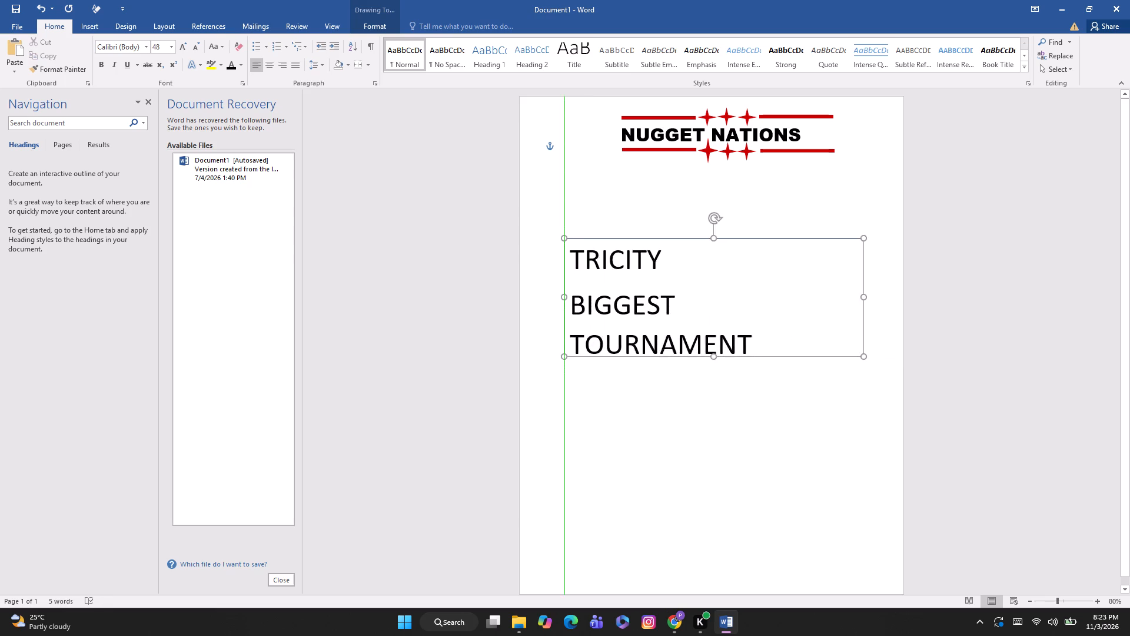
drag(729, 356, 729, 356)
drag(847, 295, 873, 293)
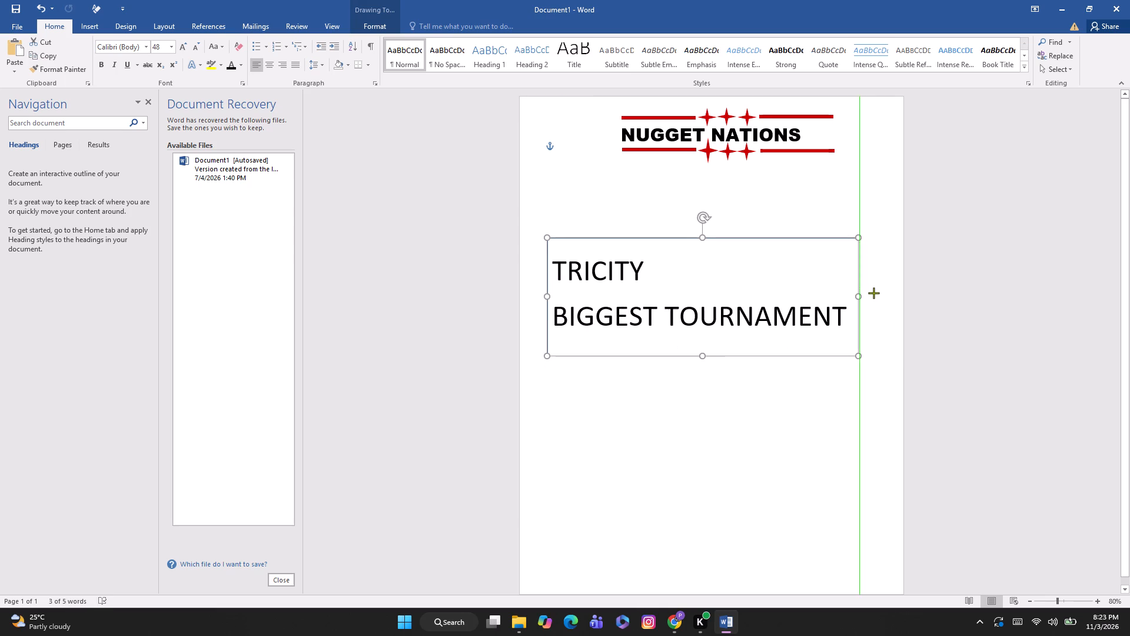
drag(873, 293, 883, 293)
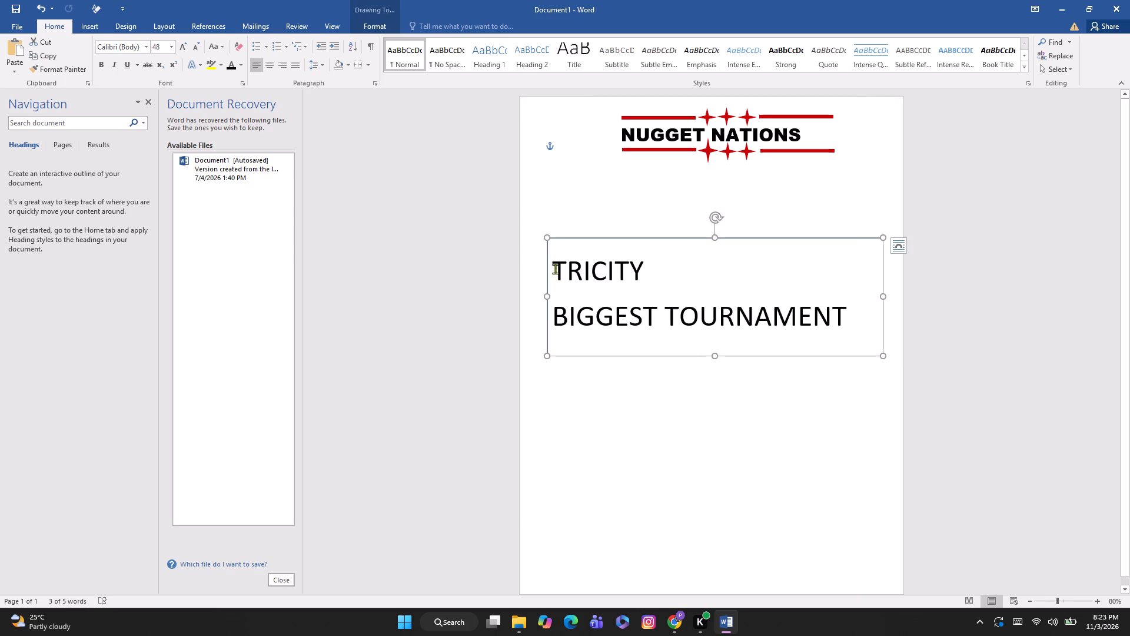
Insert 15 leading spaces before TRICITY to centre it above BIGGEST TOURNAMENT.
click(555, 269)
key(space)
key(space)
key(space)
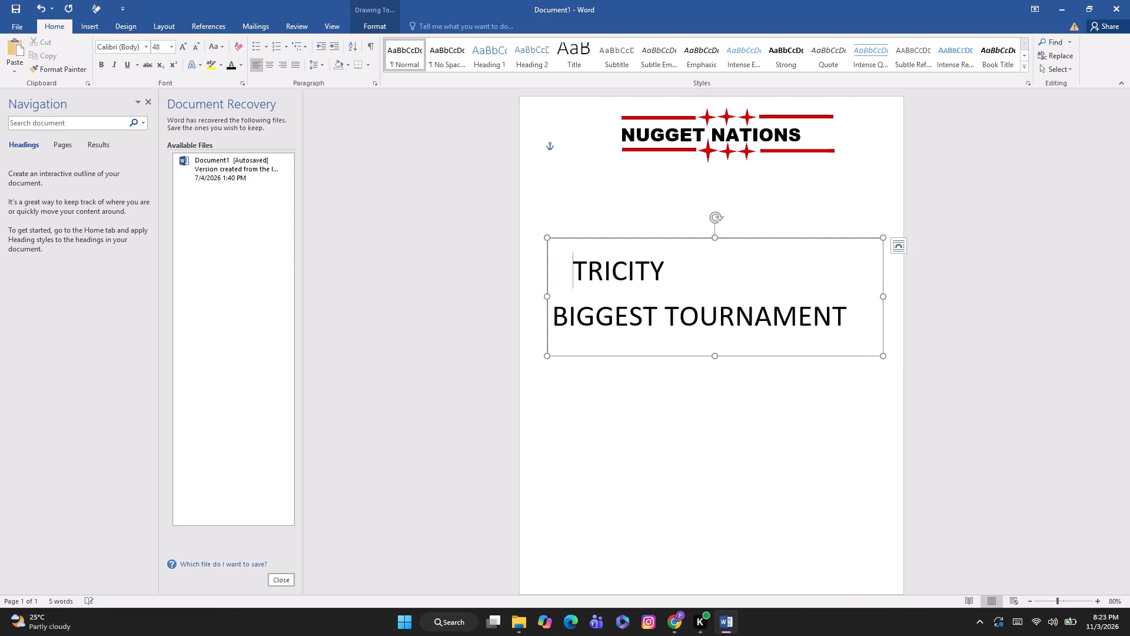
key(space)
key(space)
key(space)
key(space)
key(space)
key(space)
key(space)
key(space)
key(space)
key(space)
key(space)
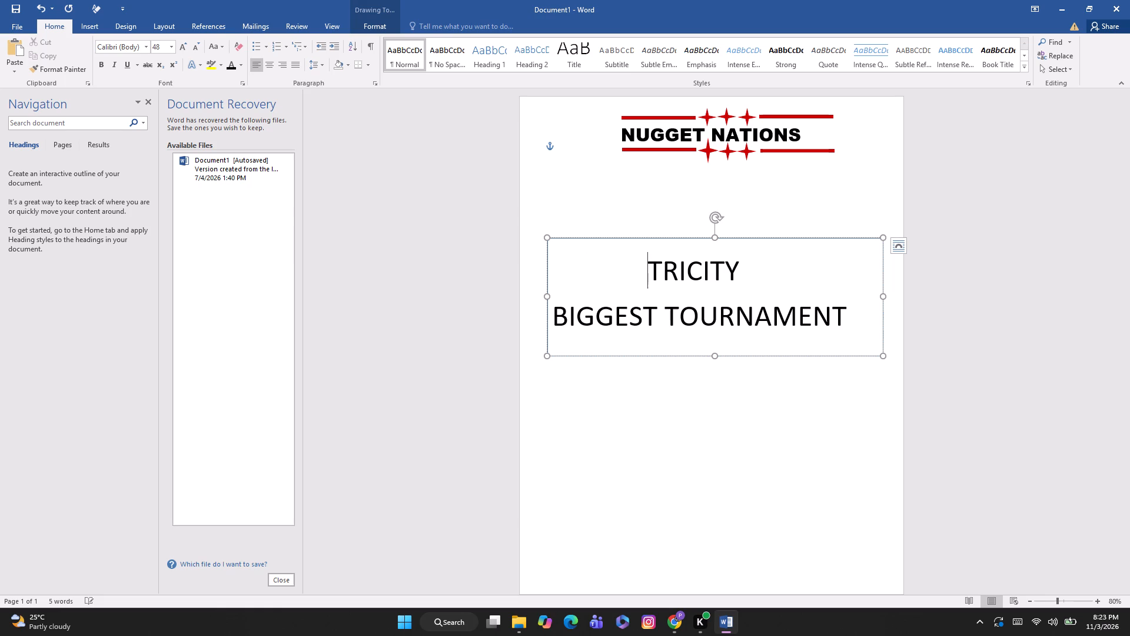
key(space)
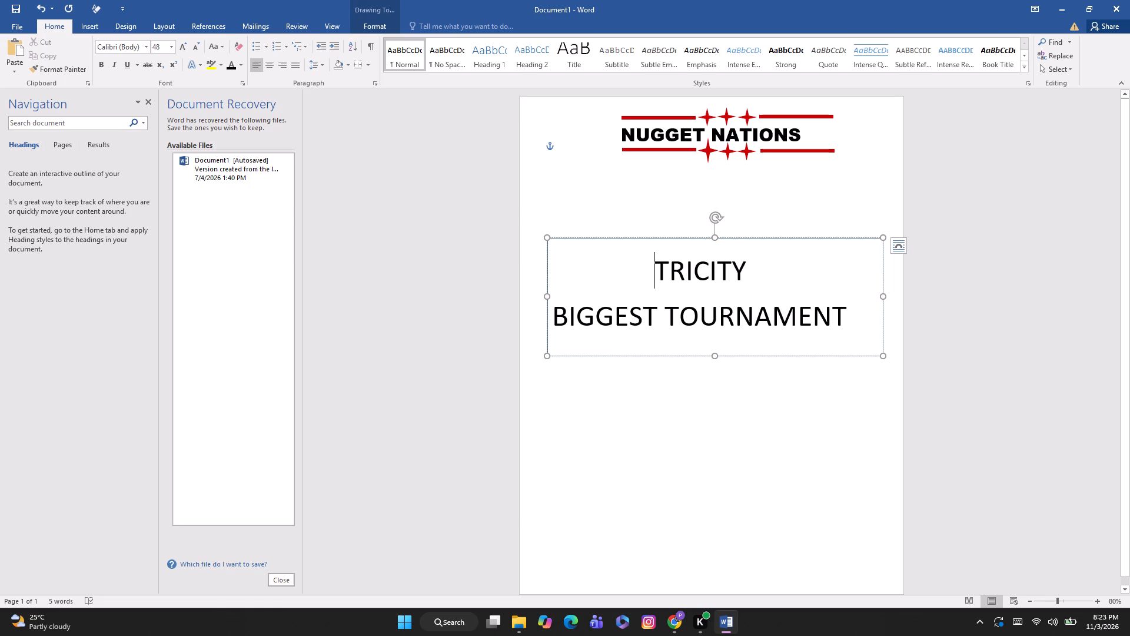
Move the text rectangle up to just below the lower stars and lines, centred across the page.
drag(682, 355, 669, 290)
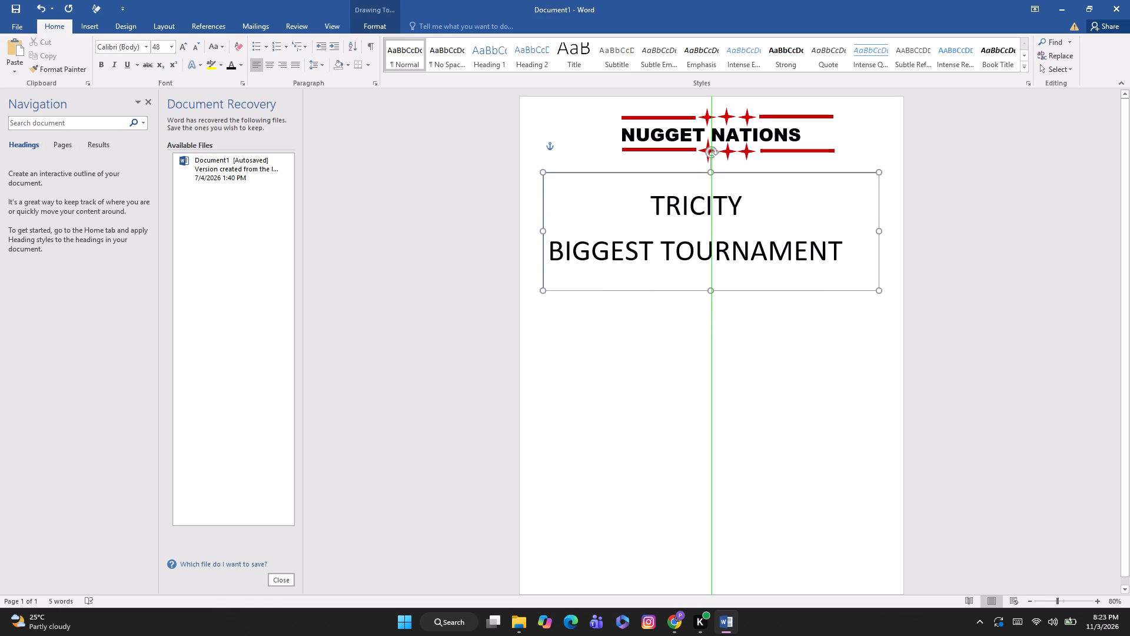
drag(669, 290, 669, 286)
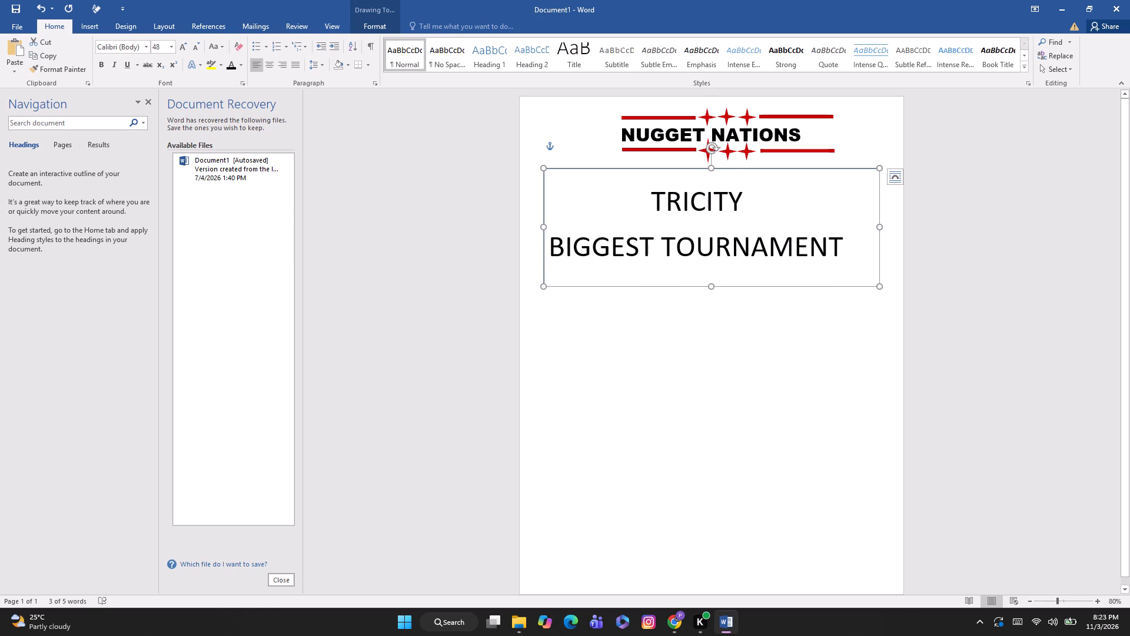
Insert three leading spaces before BIGGEST TOURNAMENT to centre it in the rectangle.
click(551, 244)
key(space)
key(space)
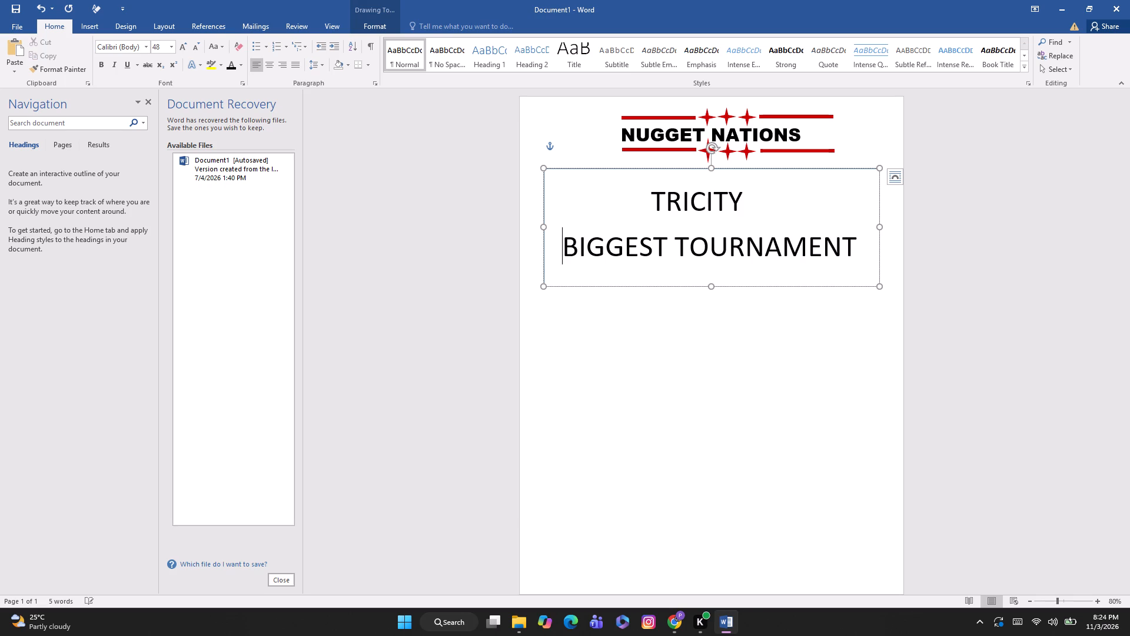
key(space)
Make the TRICITY and BIGGEST TOURNAMENT lines bold.
drag(624, 205, 727, 269)
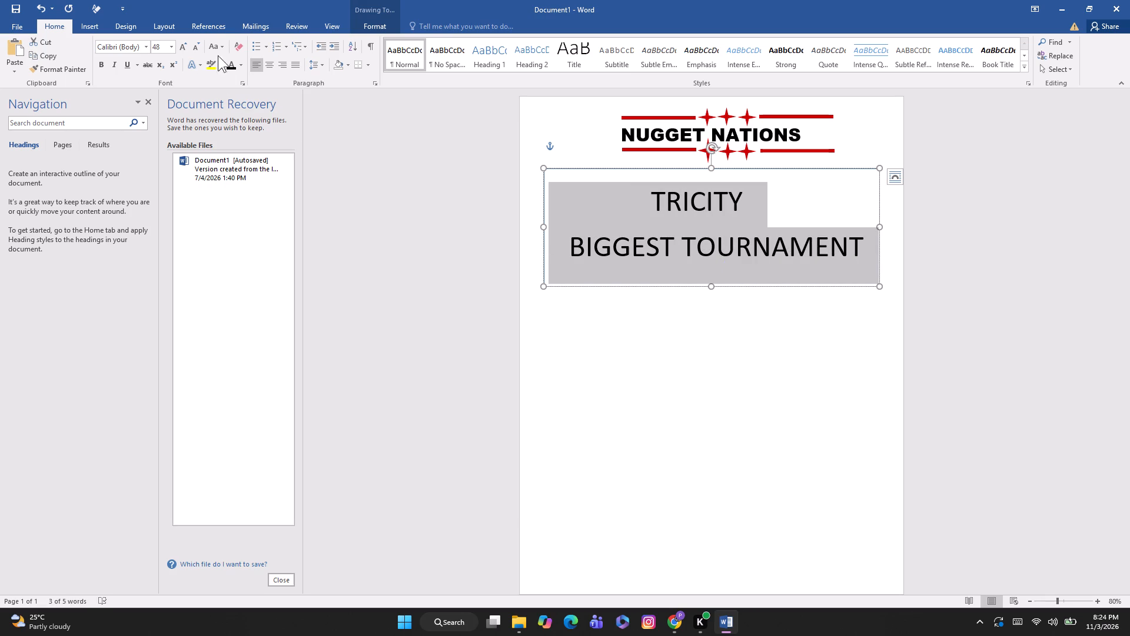
click(99, 65)
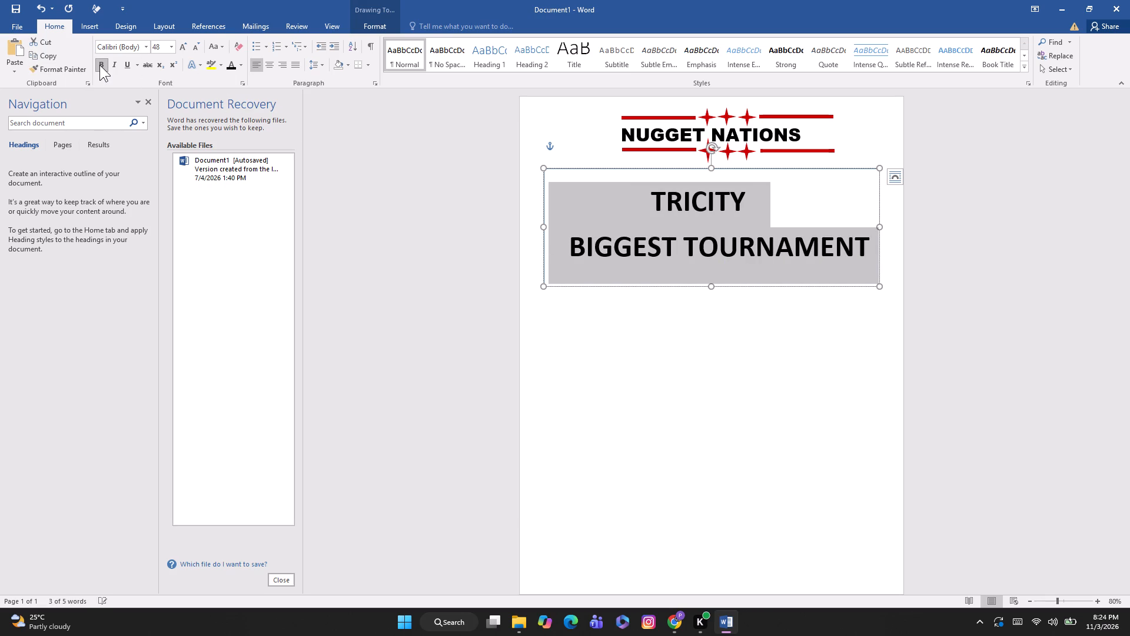
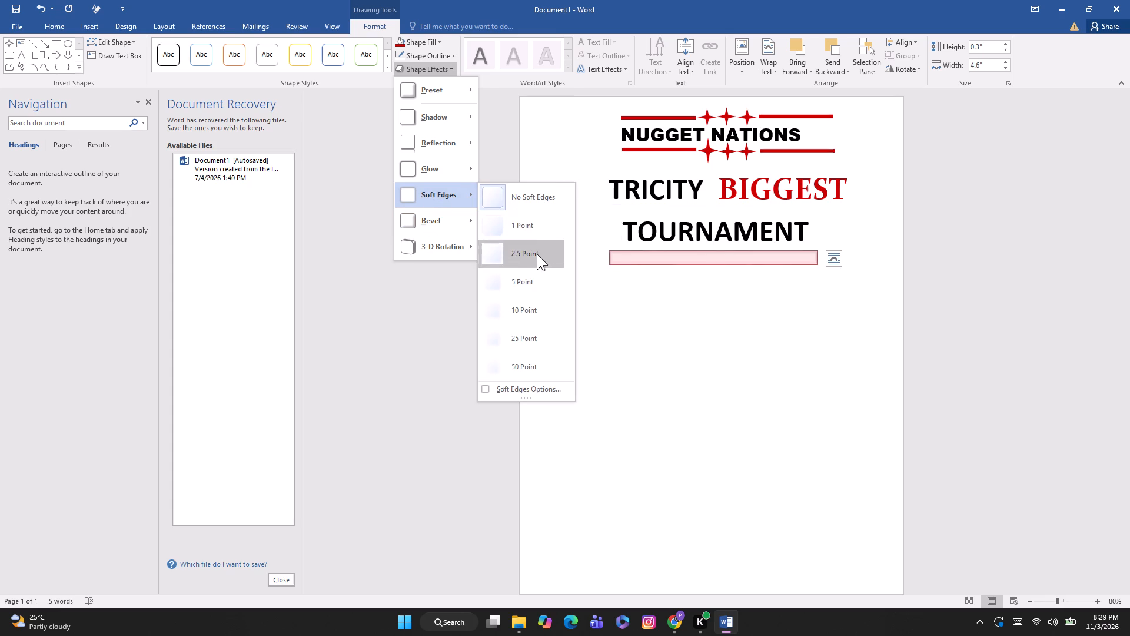
Apply 10 Point soft edges to the red bar below TOURNAMENT.
click(523, 306)
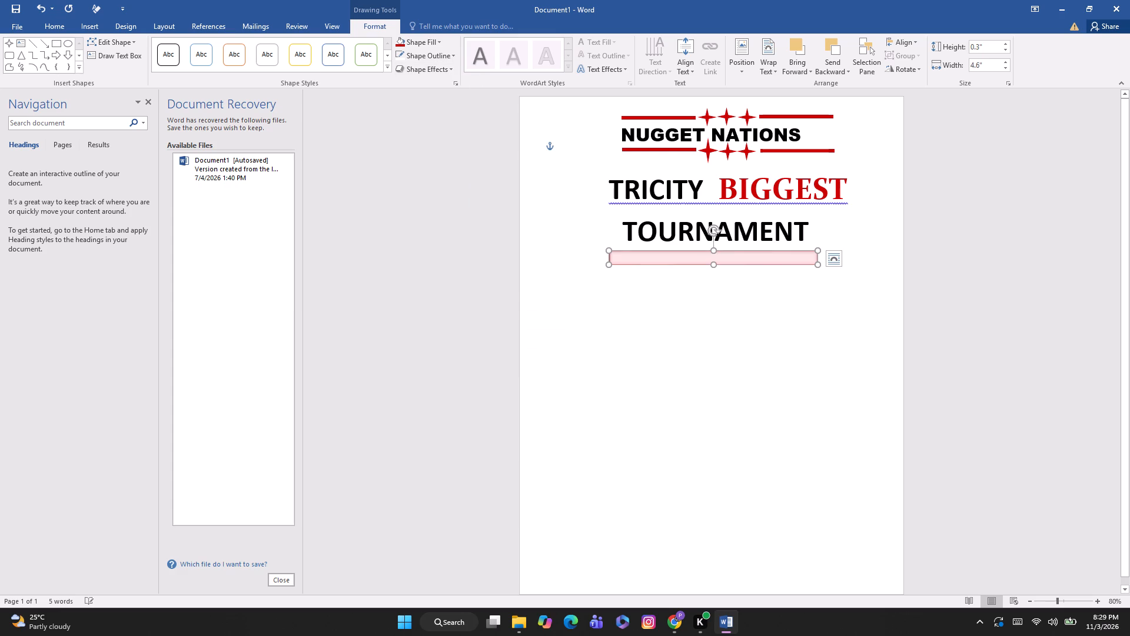
click(487, 317)
click(611, 353)
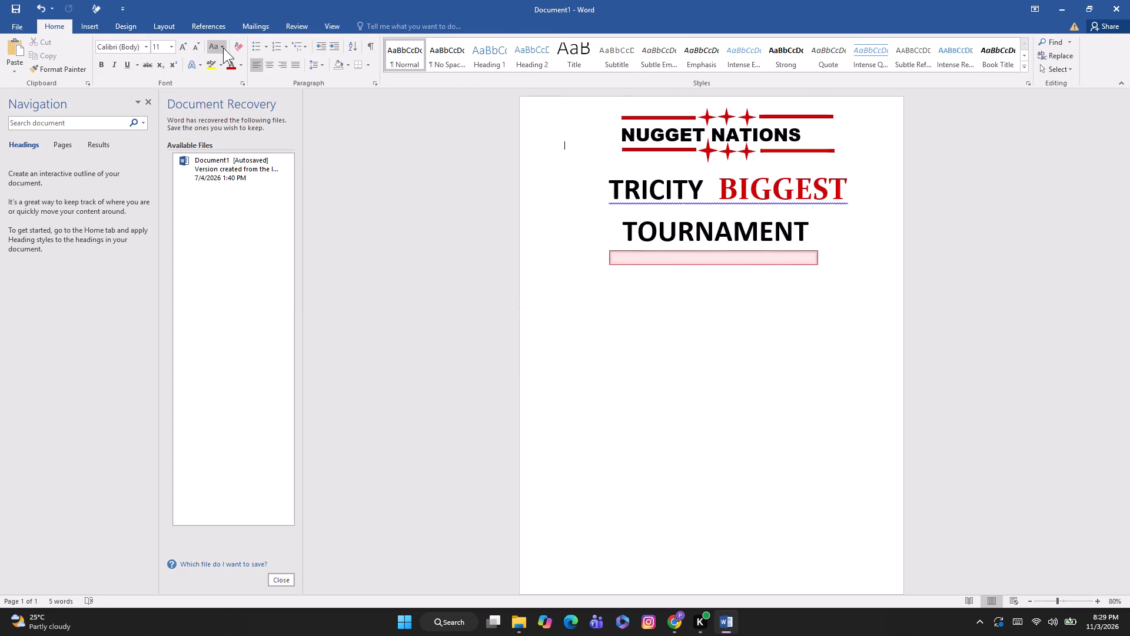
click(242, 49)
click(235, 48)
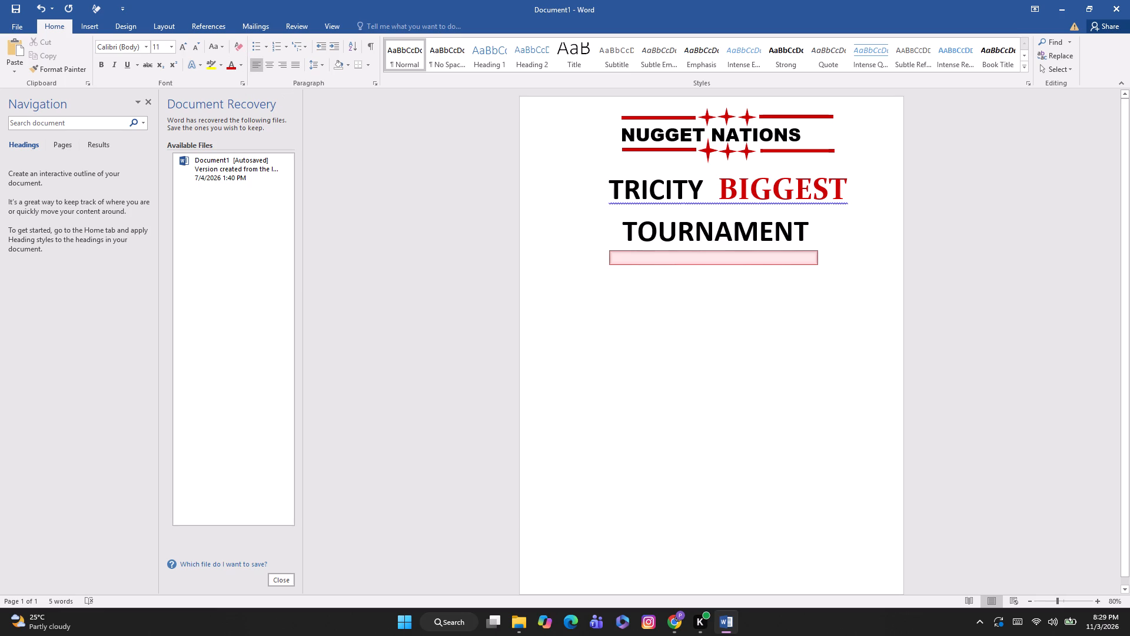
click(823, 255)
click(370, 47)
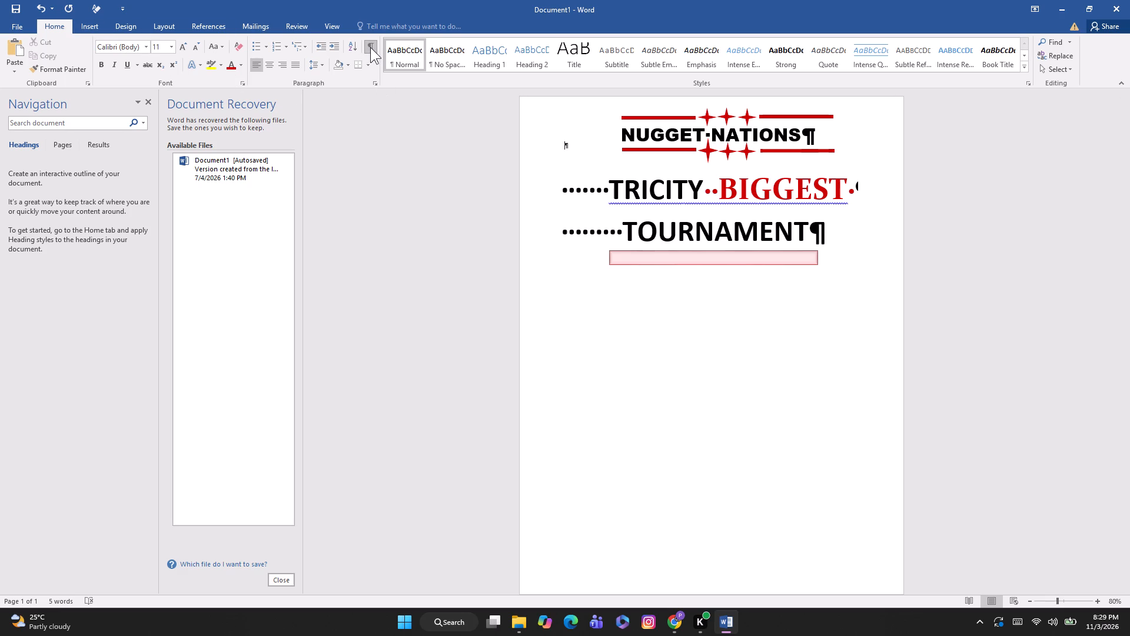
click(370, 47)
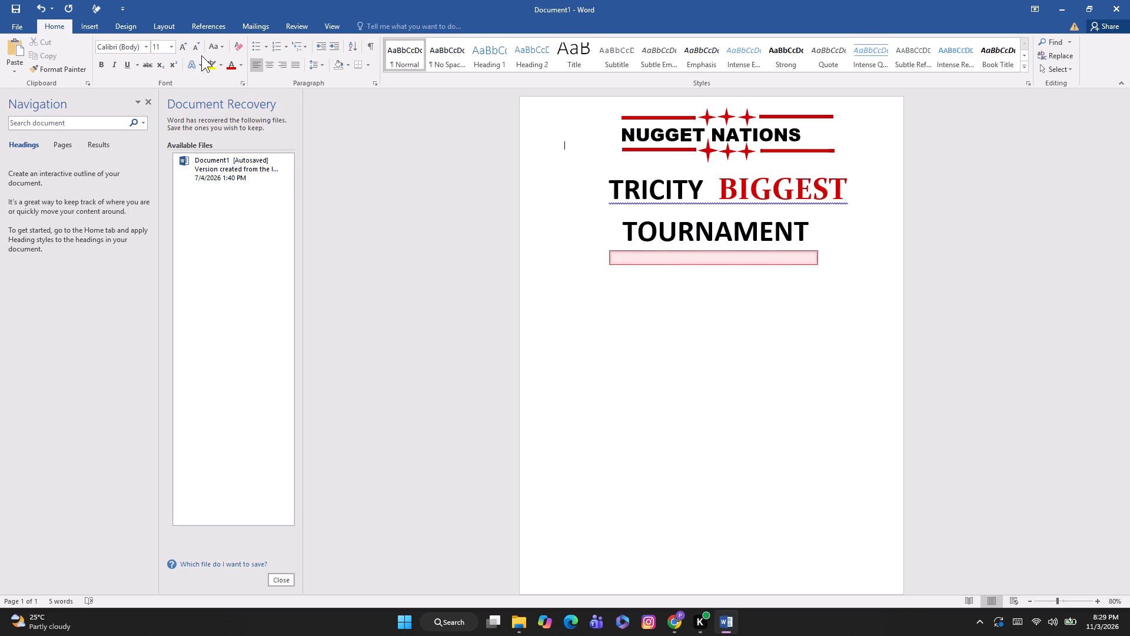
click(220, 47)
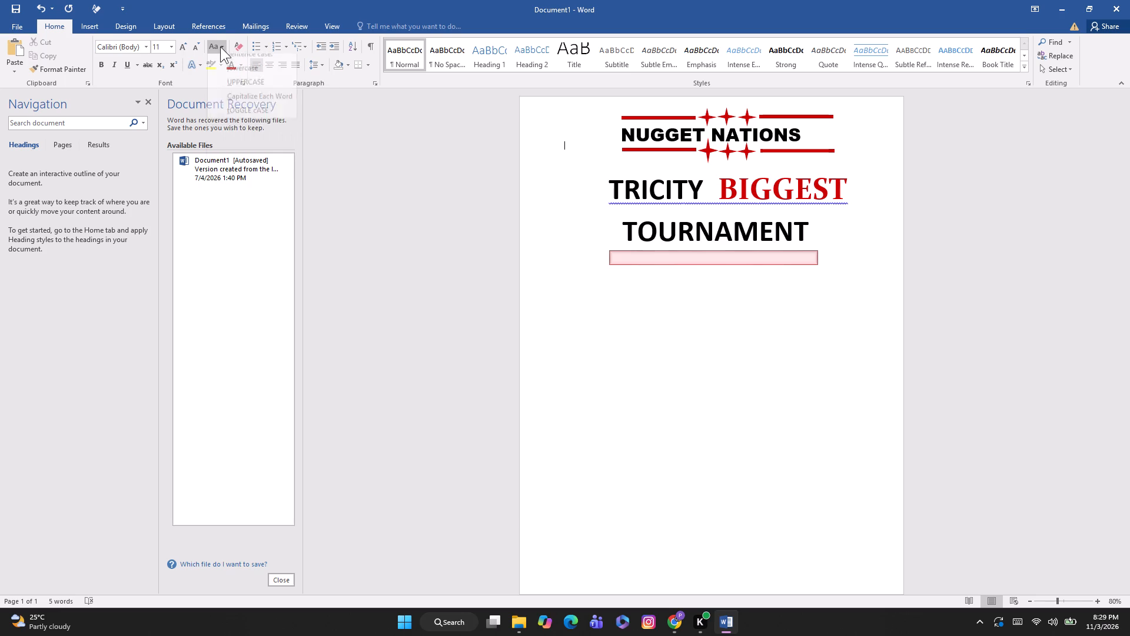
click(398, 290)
Add the text LEAGUE CUM FORMAT inside the red bar below TOURNAMENT.
right_click(675, 254)
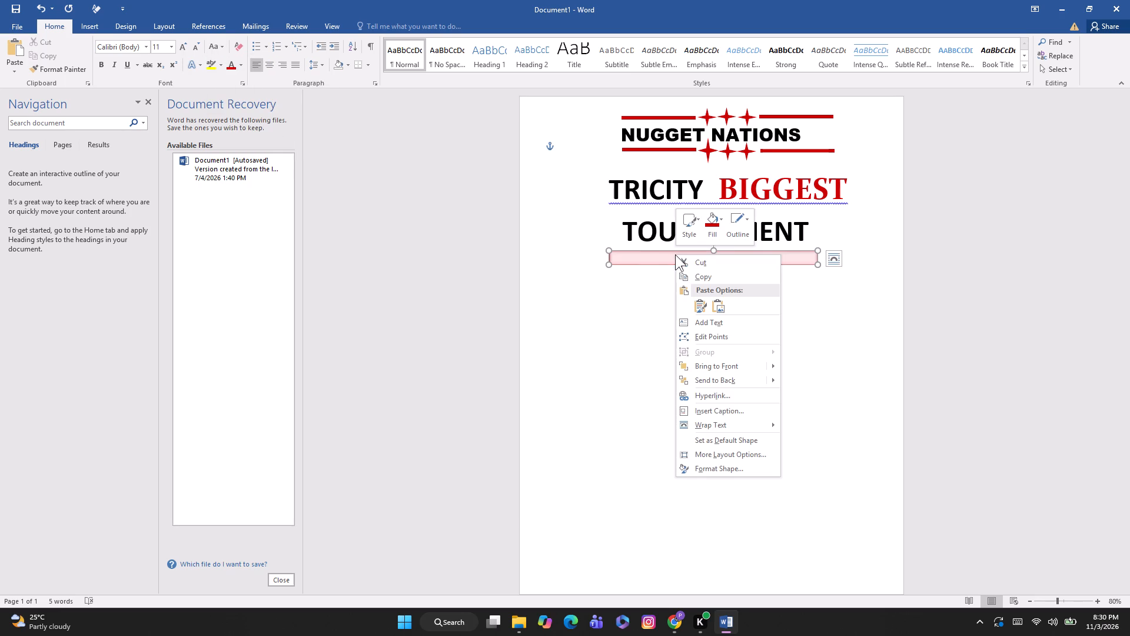
click(702, 318)
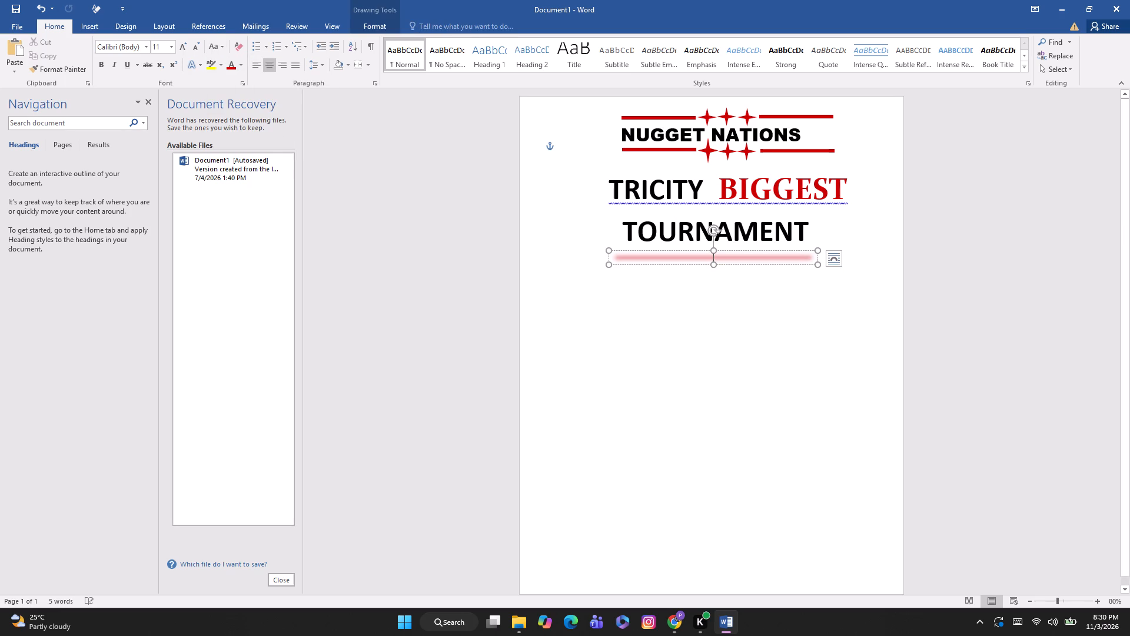
key(l)
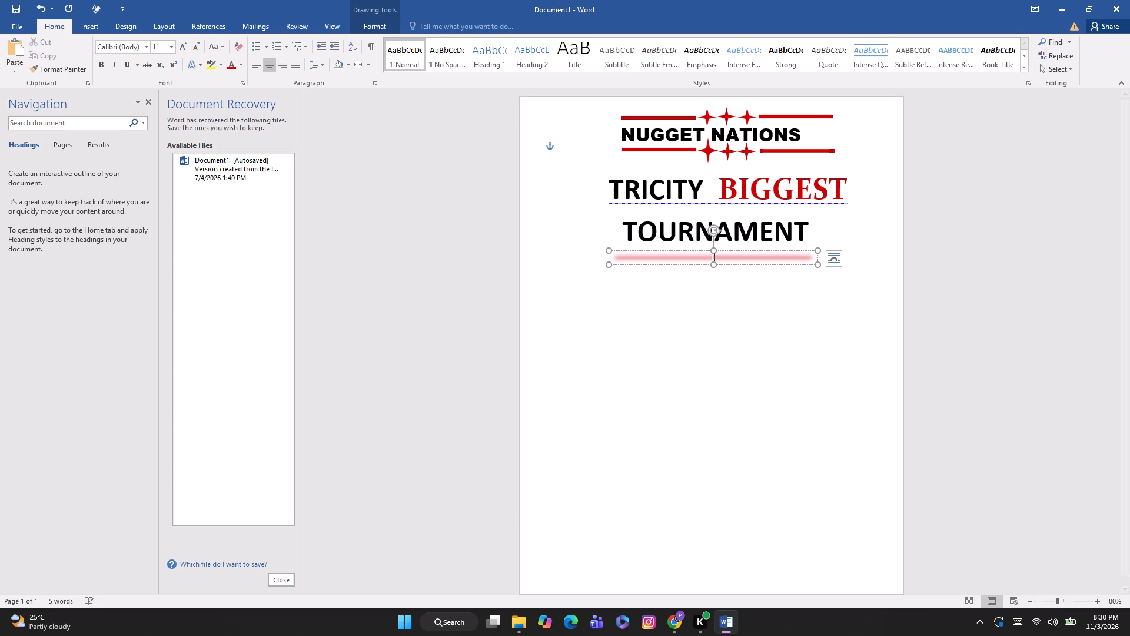
key(e)
text(AGUE CUM FORMAT)
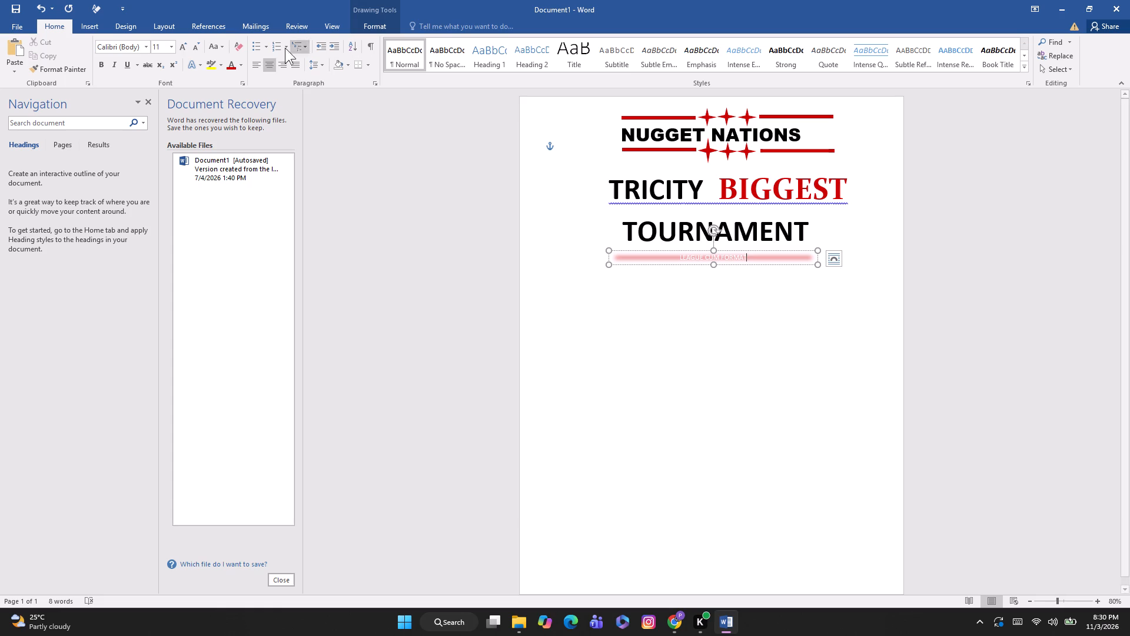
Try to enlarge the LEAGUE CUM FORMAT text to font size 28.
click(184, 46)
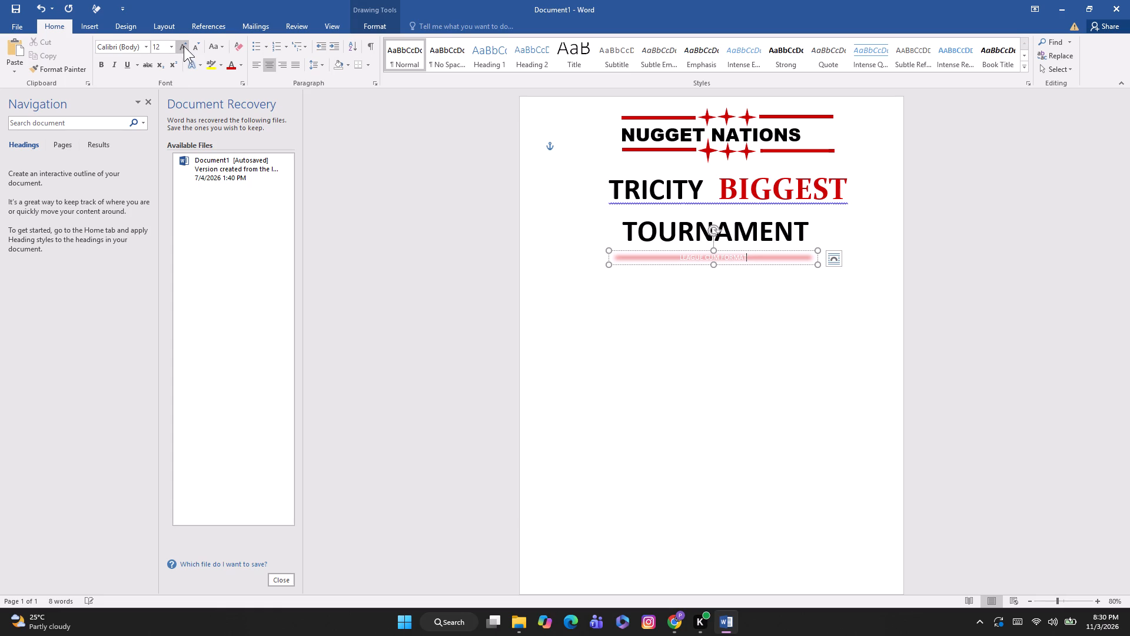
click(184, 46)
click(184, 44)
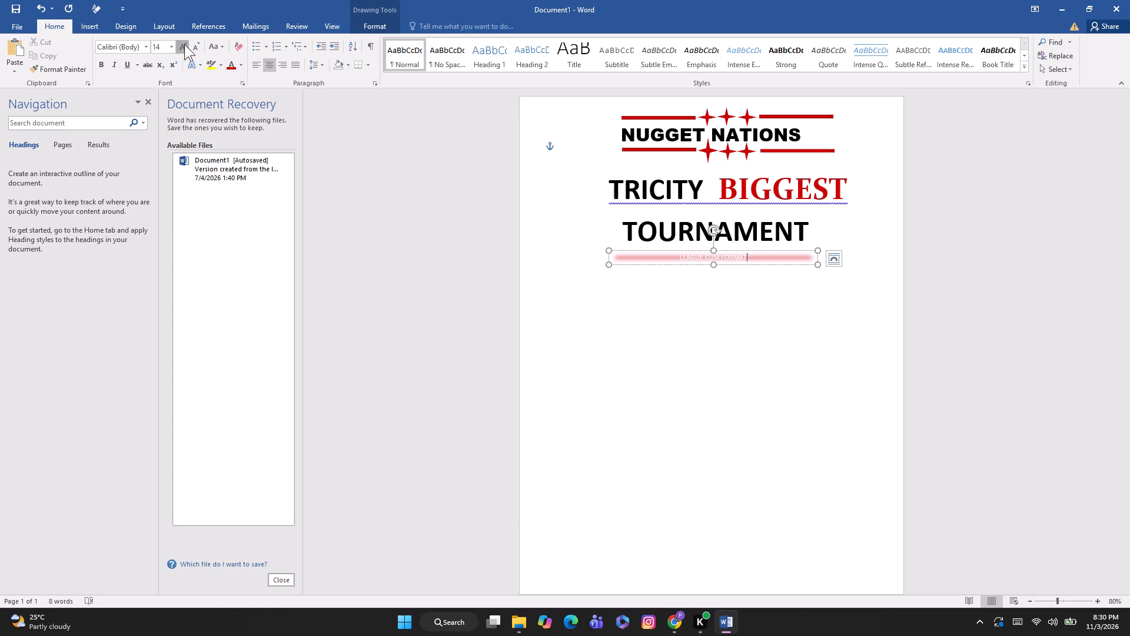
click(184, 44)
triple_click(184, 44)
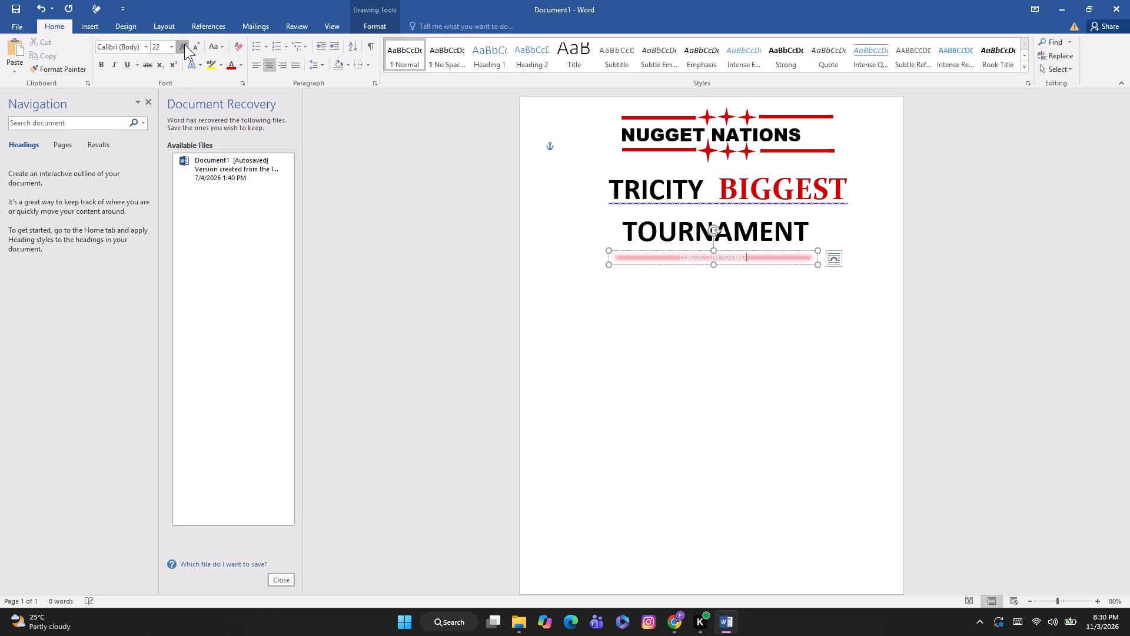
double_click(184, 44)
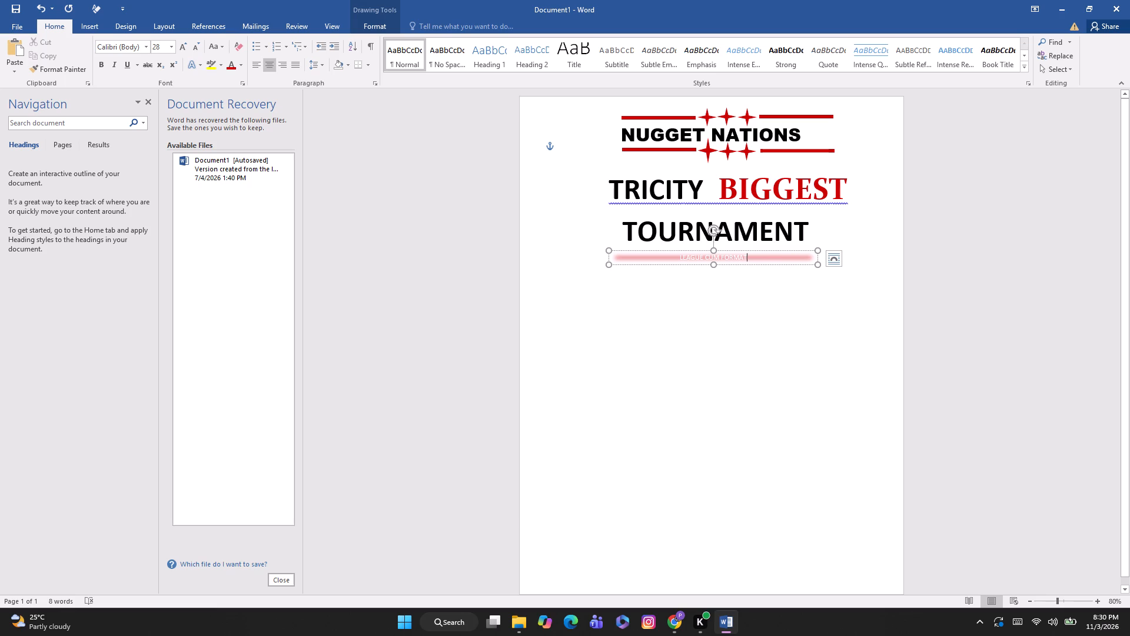
Set the red bar's shape effect preset to No Presets.
double_click(641, 264)
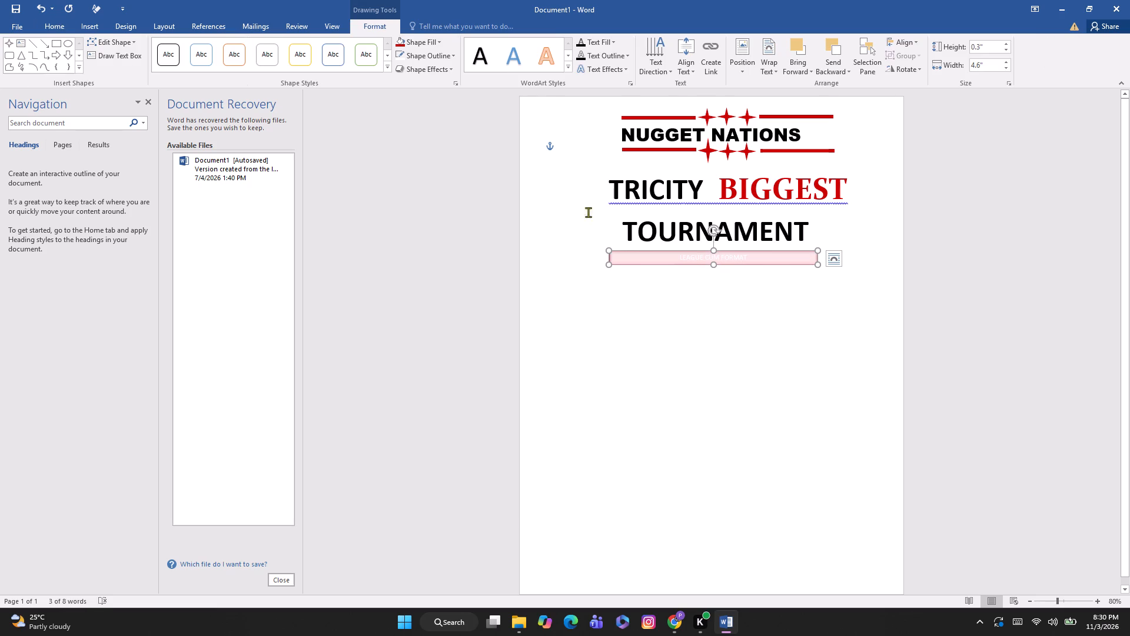
click(420, 52)
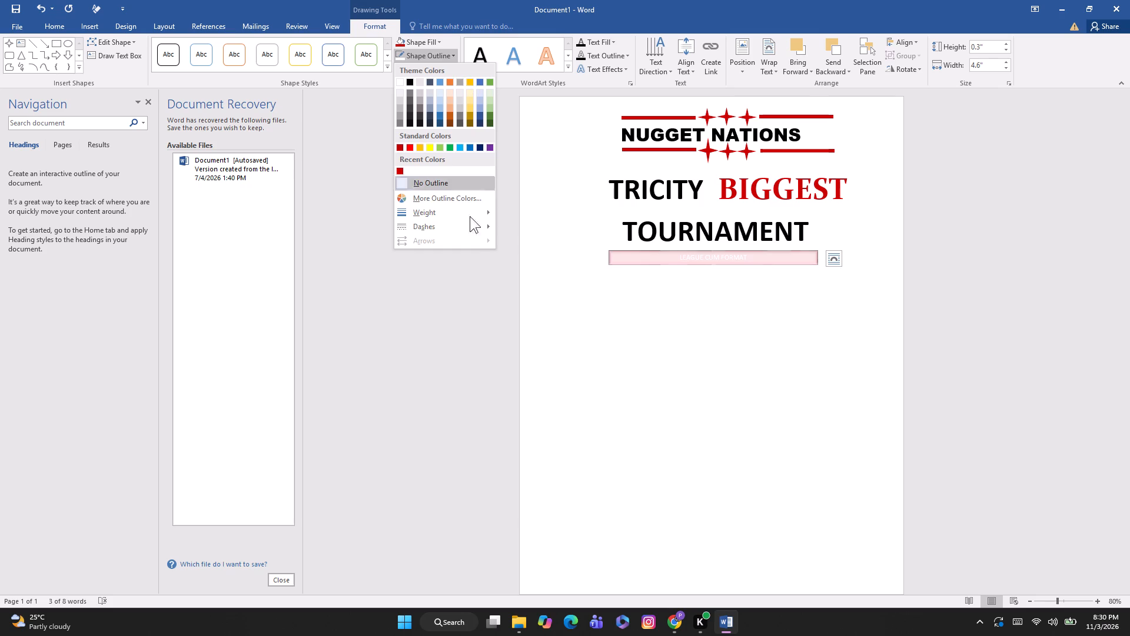
click(494, 342)
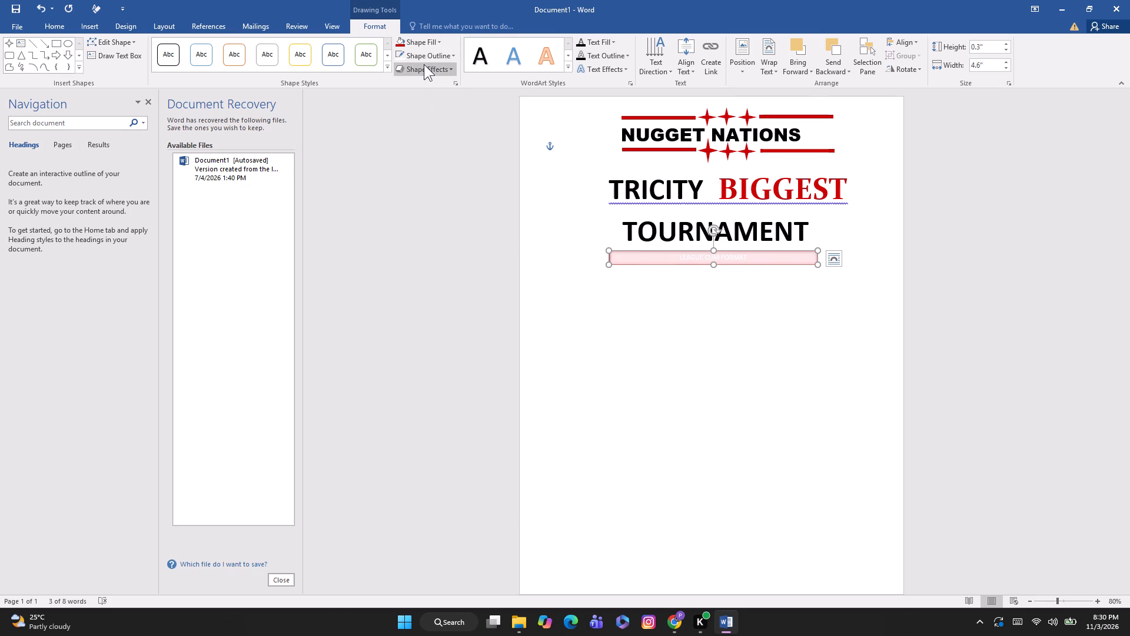
click(423, 67)
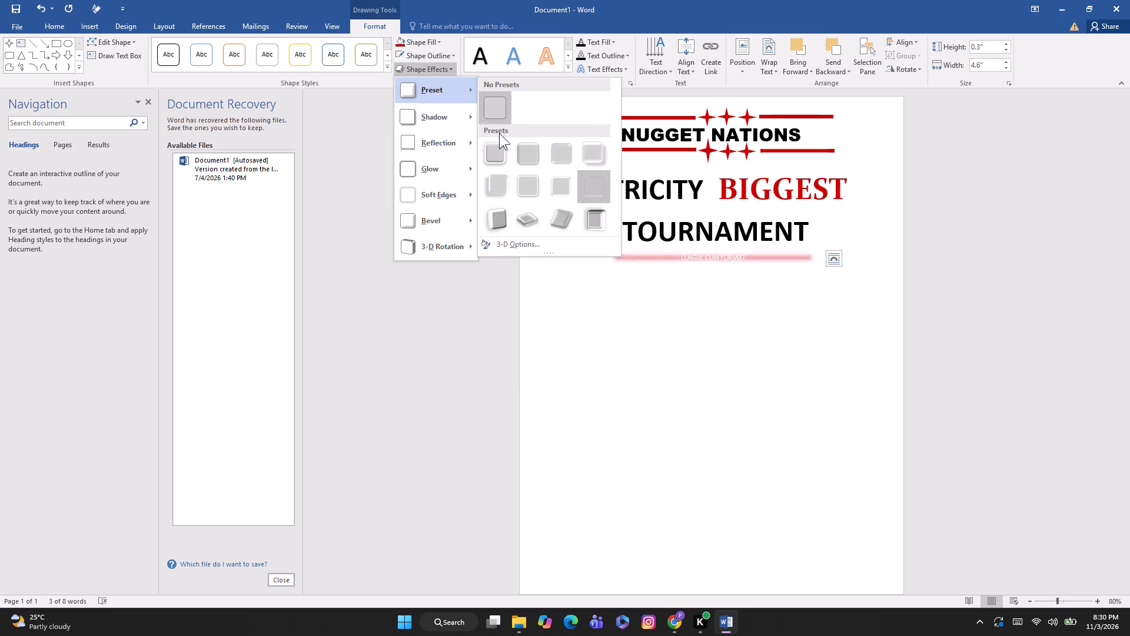
click(488, 117)
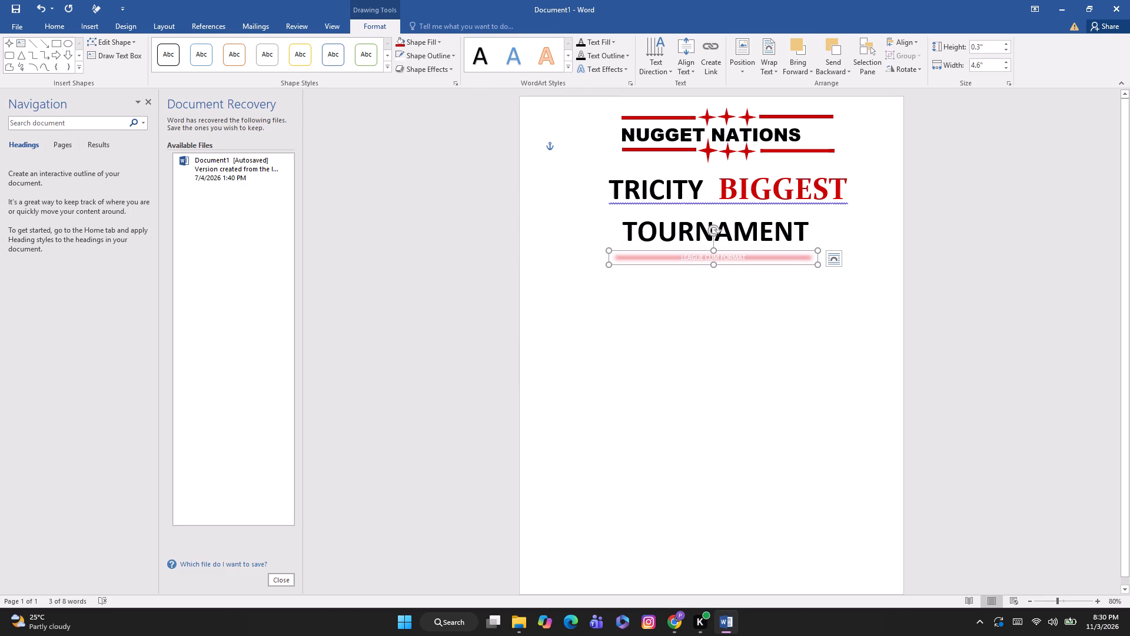
Set the LEAGUE CUM FORMAT text in the red bar to font size 20.
double_click(740, 262)
click(772, 250)
double_click(776, 255)
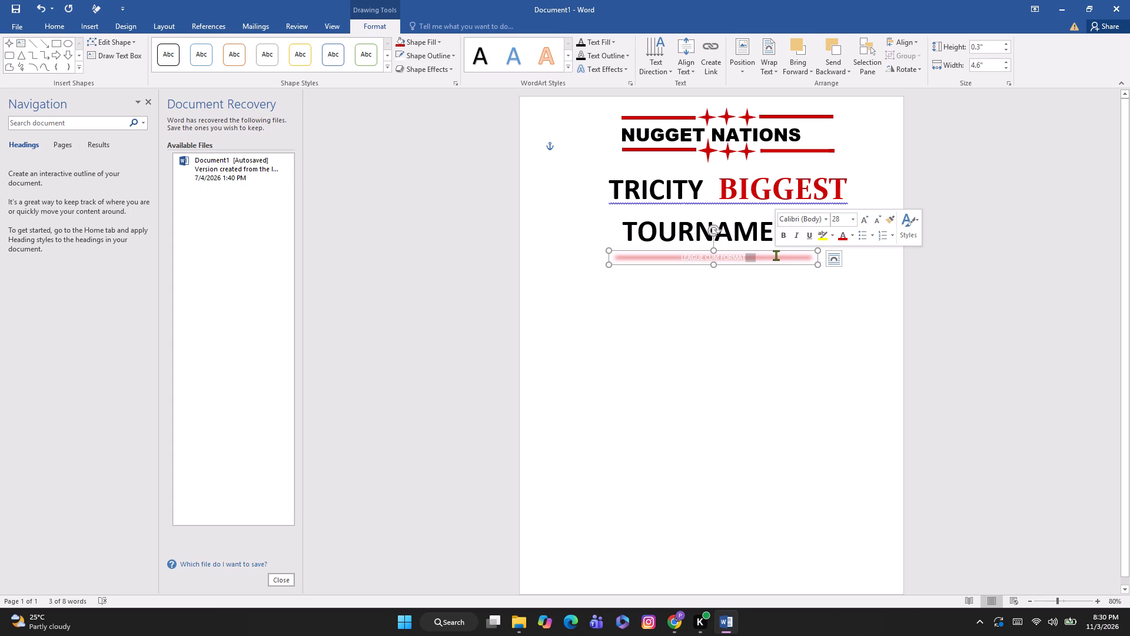
double_click(776, 255)
click(776, 255)
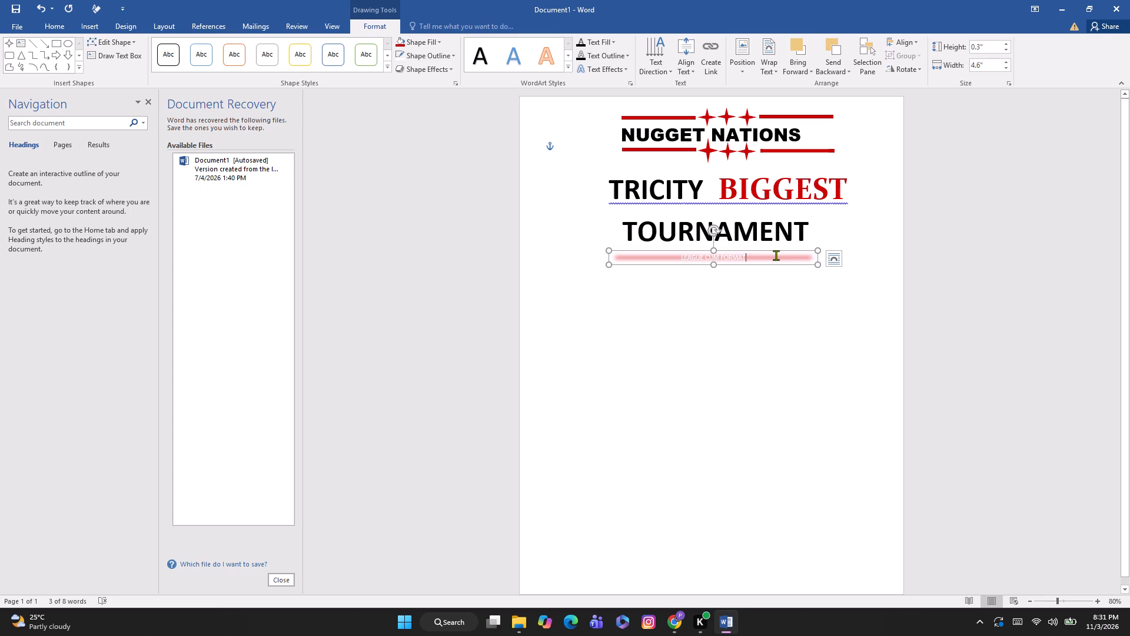
drag(755, 257, 671, 261)
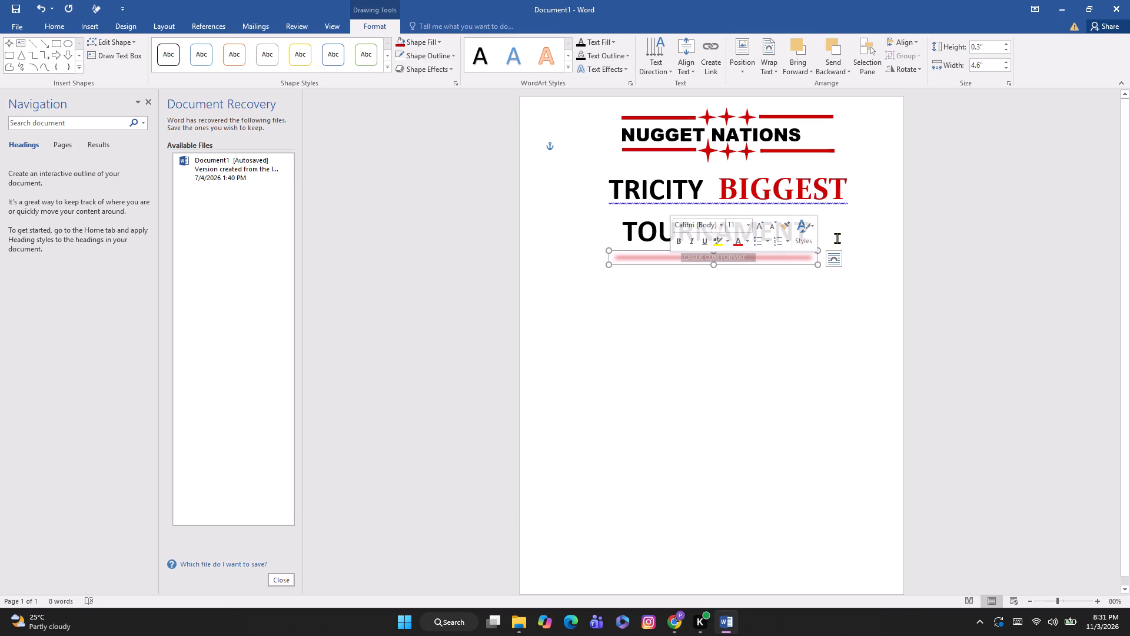
click(746, 227)
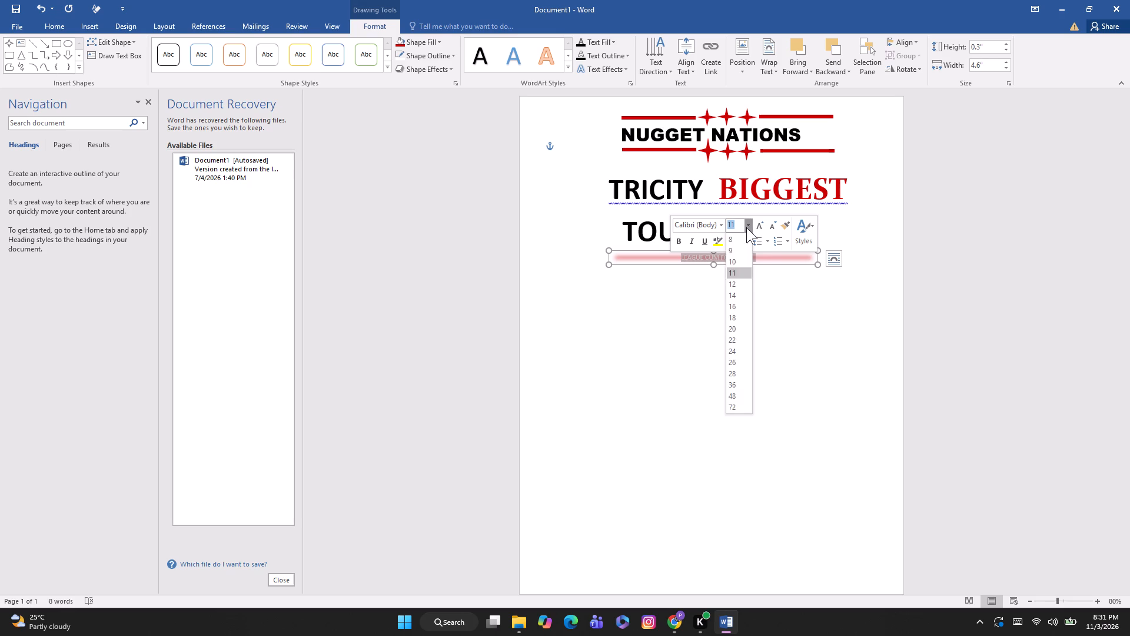
click(737, 326)
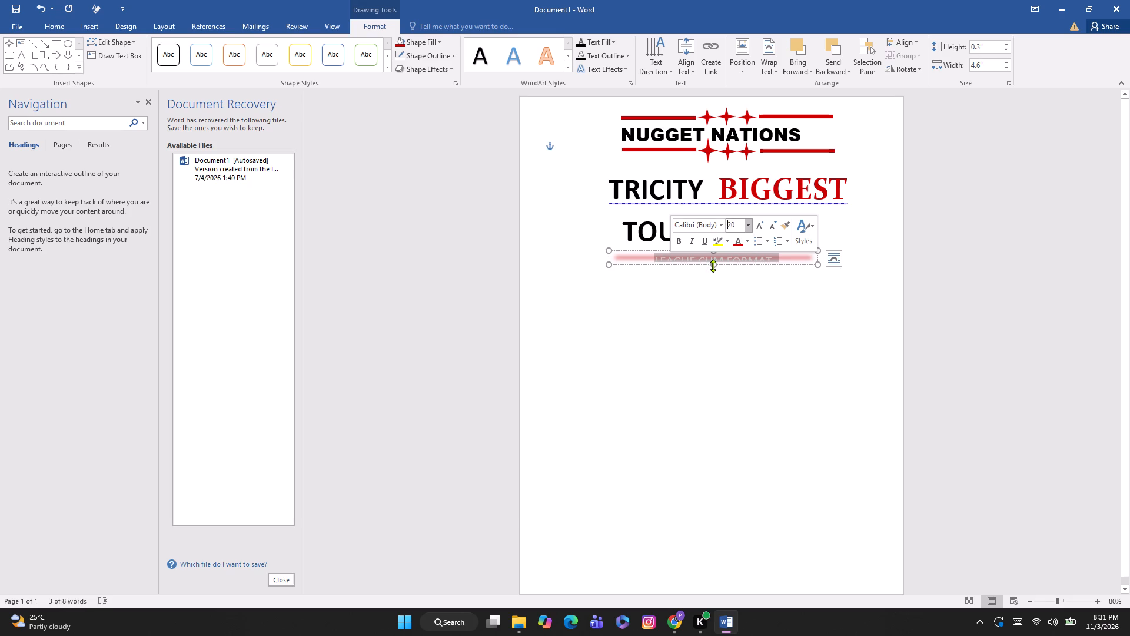
Increase the red bar's height to 0.5" so that its text fits inside.
drag(713, 266, 716, 275)
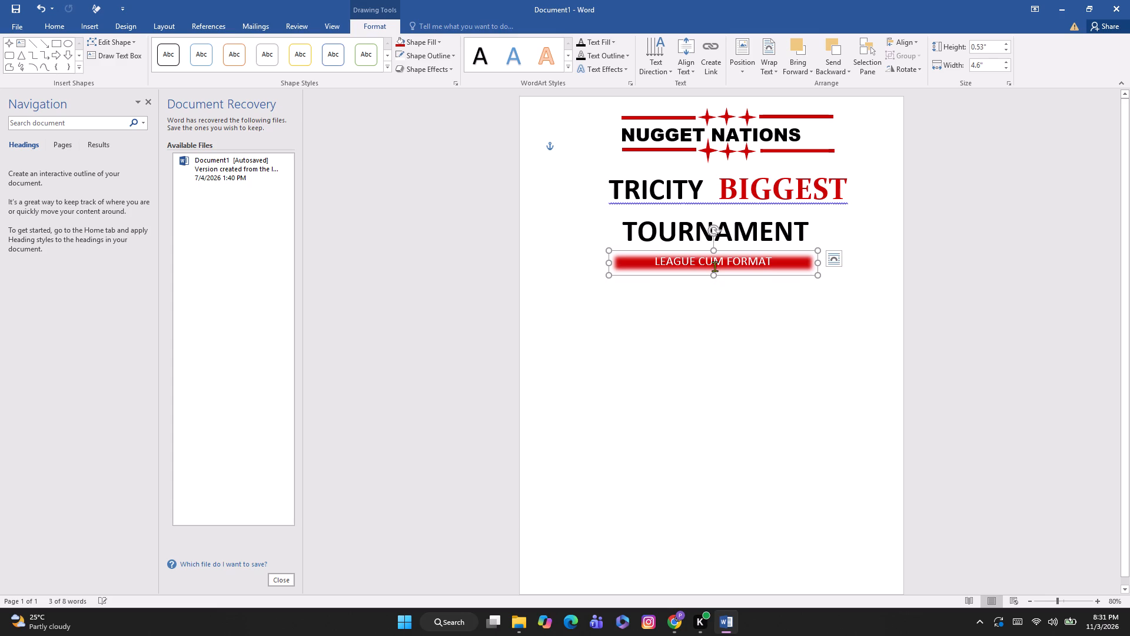
click(713, 251)
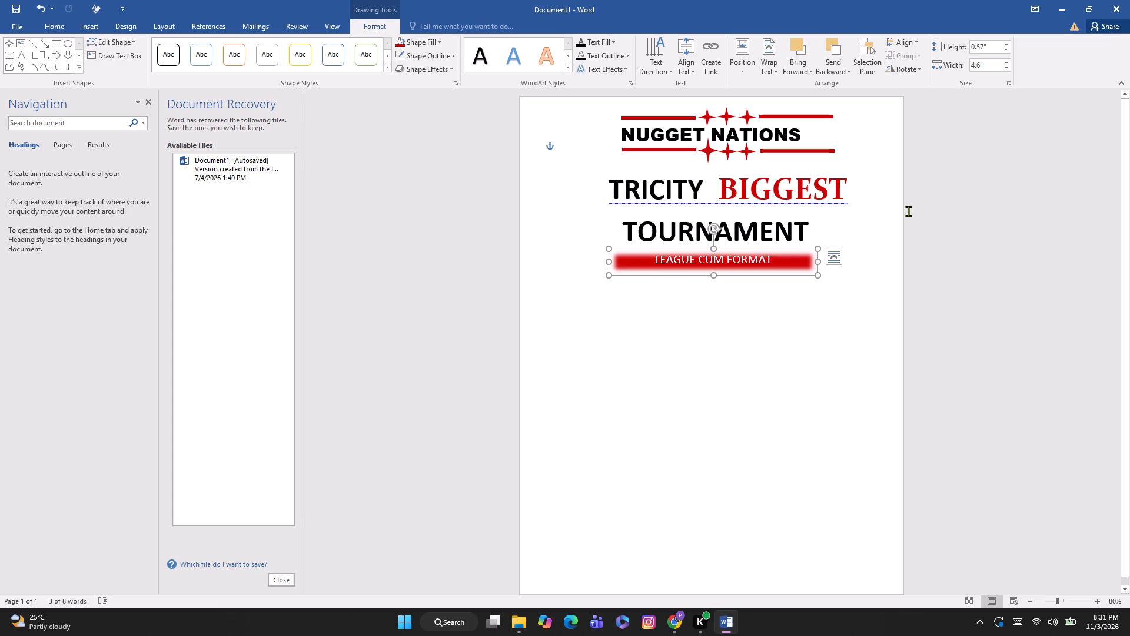
click(1006, 43)
click(1006, 48)
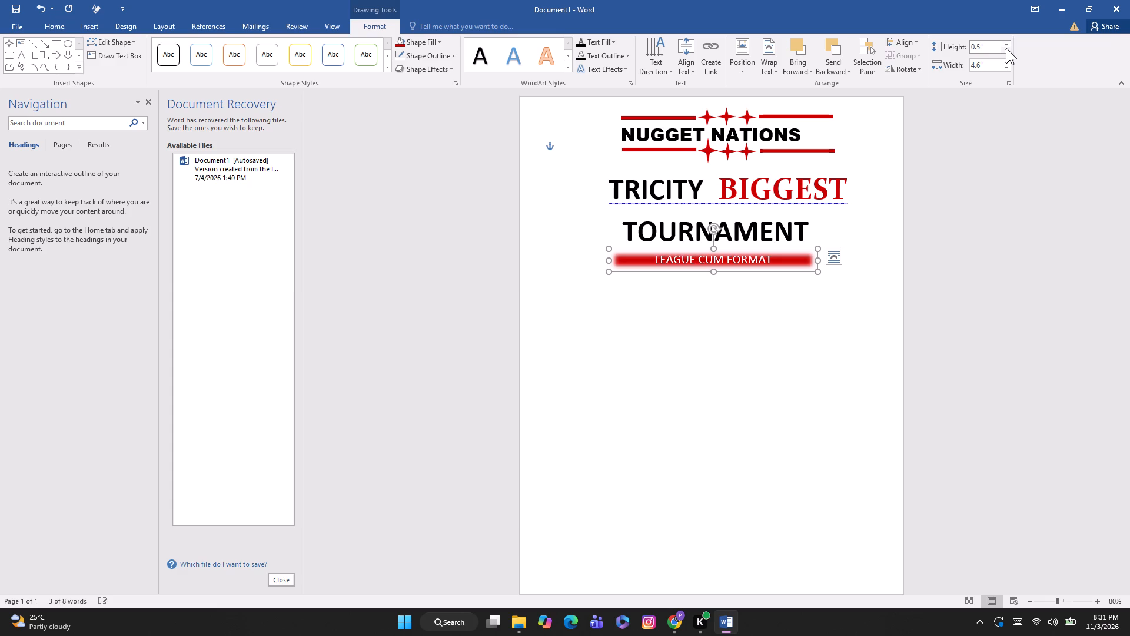
click(1006, 48)
click(1008, 43)
Reduce the red LEAGUE CUM FORMAT bar's width to 4.2".
click(1006, 68)
click(1006, 68)
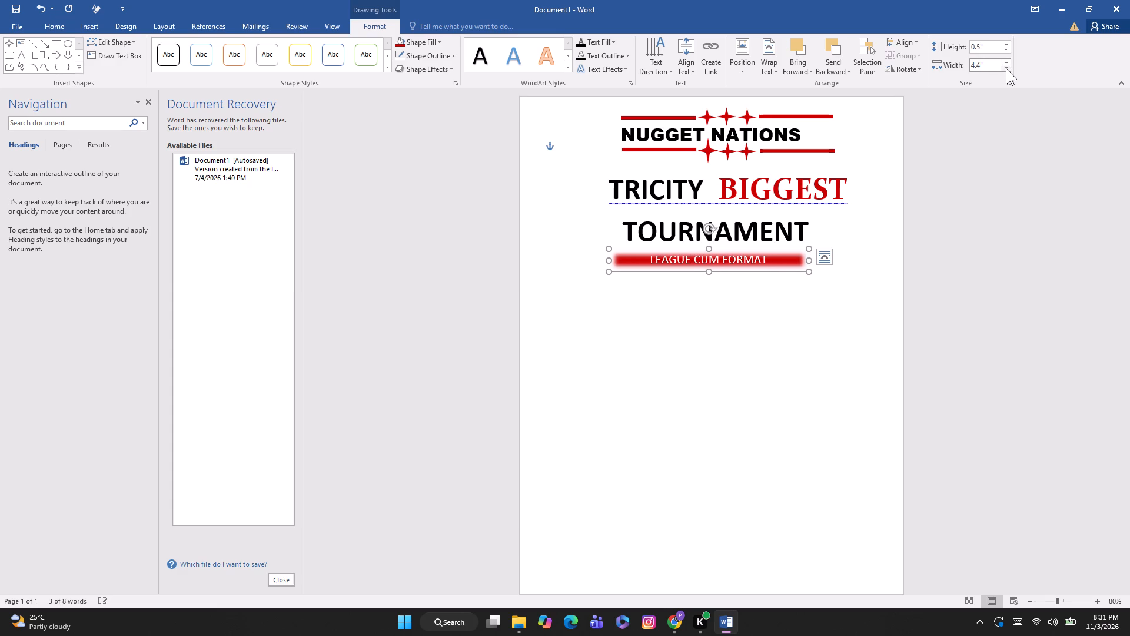
click(1006, 68)
click(1006, 68)
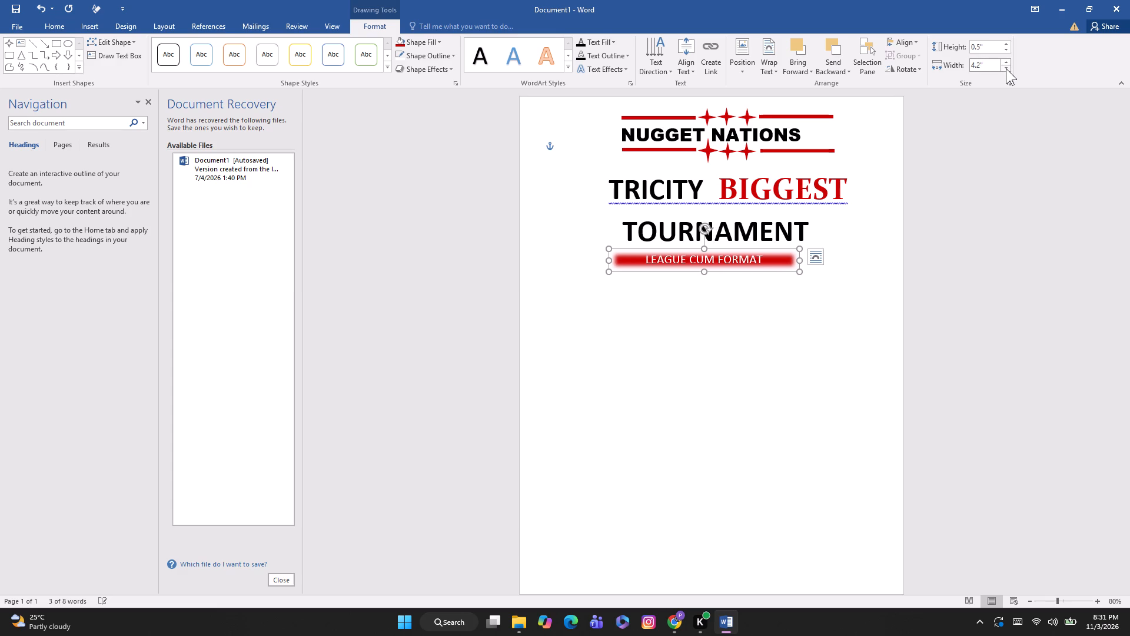
click(1048, 296)
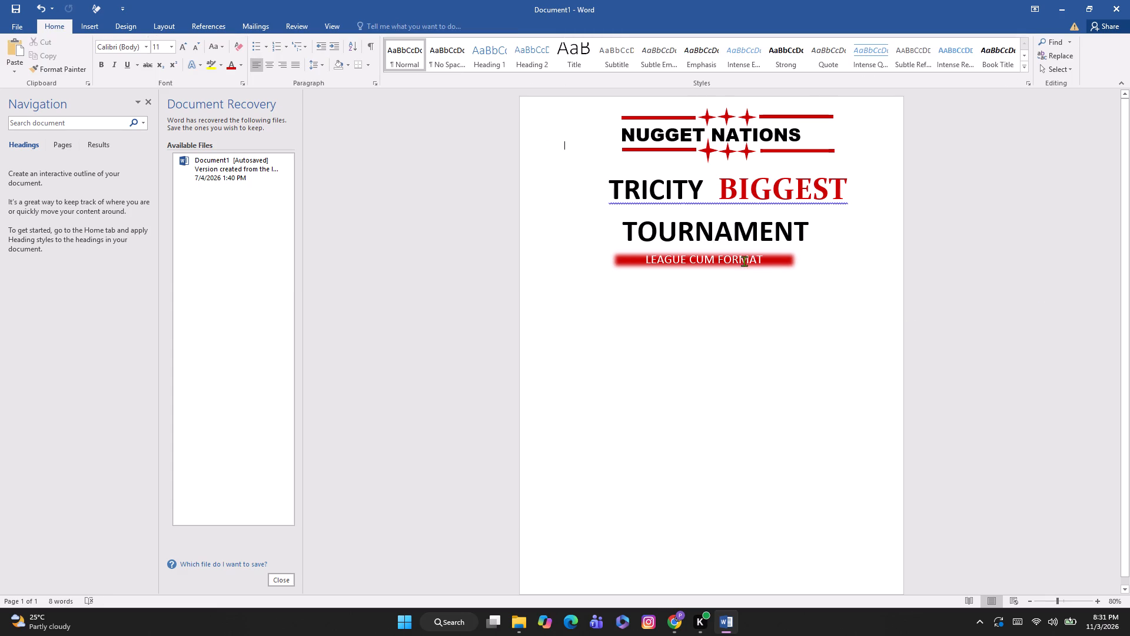
Shift the red LEAGUE CUM FORMAT bar slightly right to align it beneath TOURNAMENT, and dismiss the system update notification.
click(743, 260)
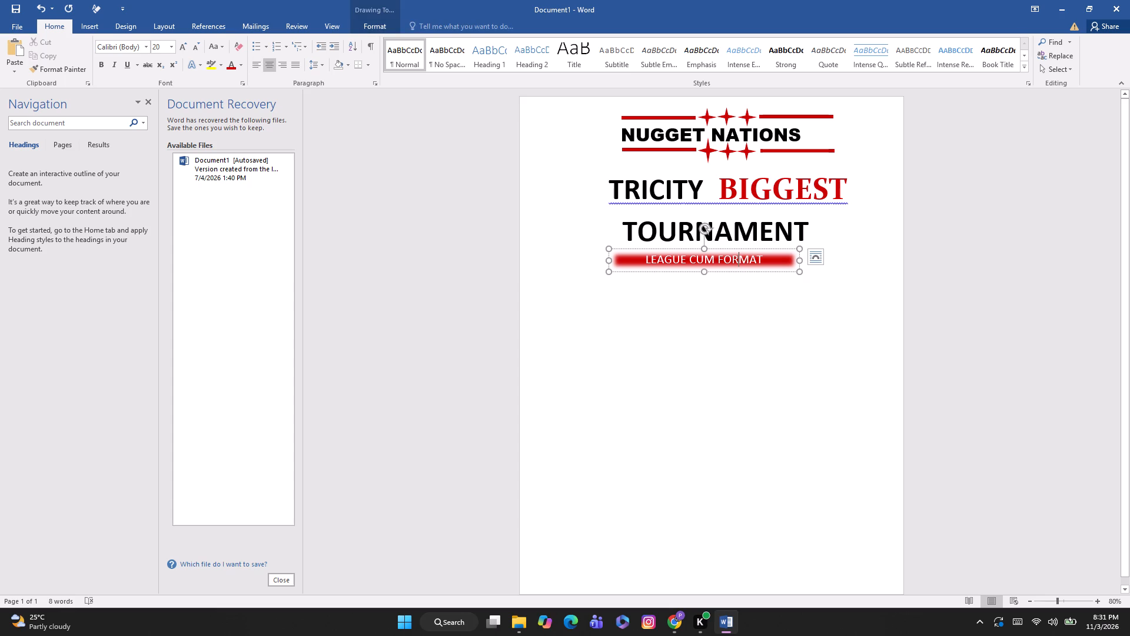
drag(746, 270, 754, 269)
click(969, 253)
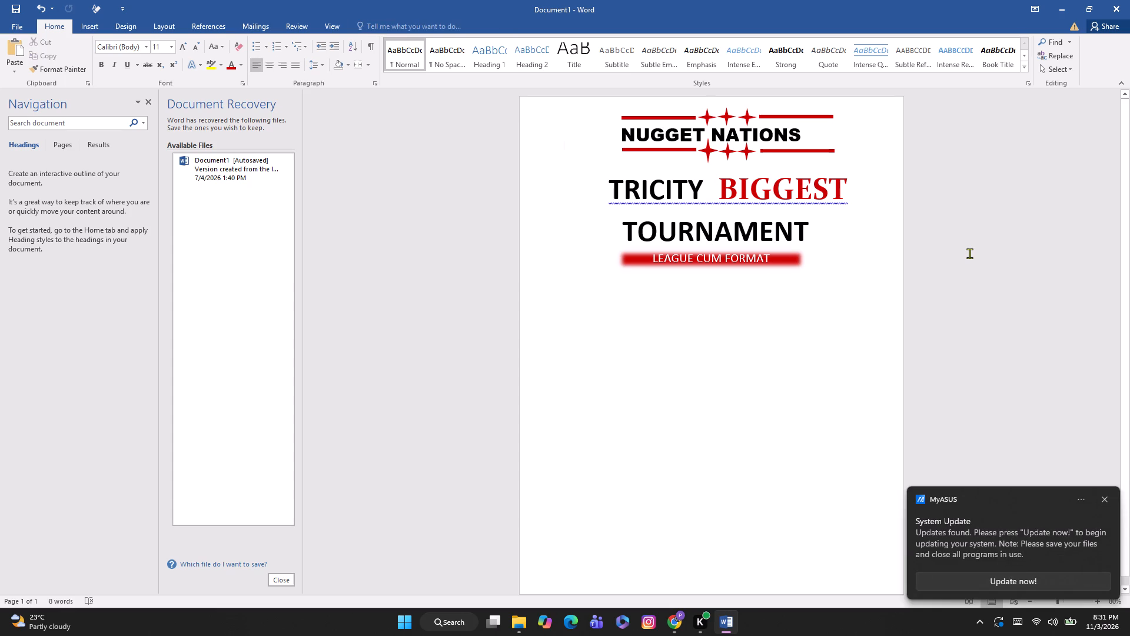
click(1102, 498)
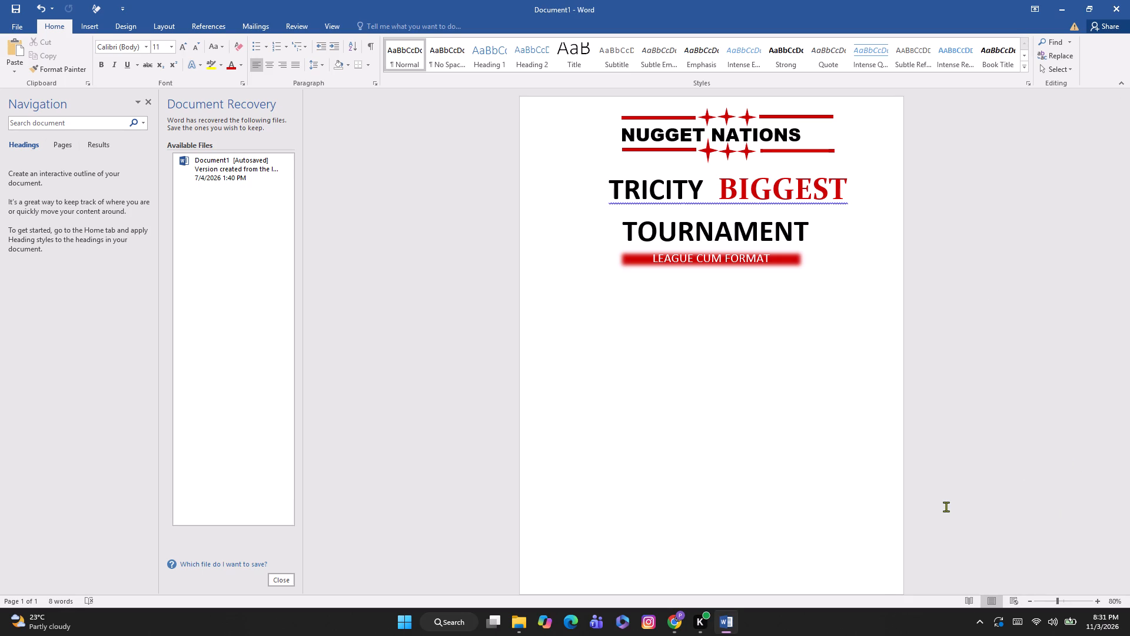
Draw a rectangle about 0.96" high and 3.39" wide below the red bar, near the page's left edge.
click(89, 30)
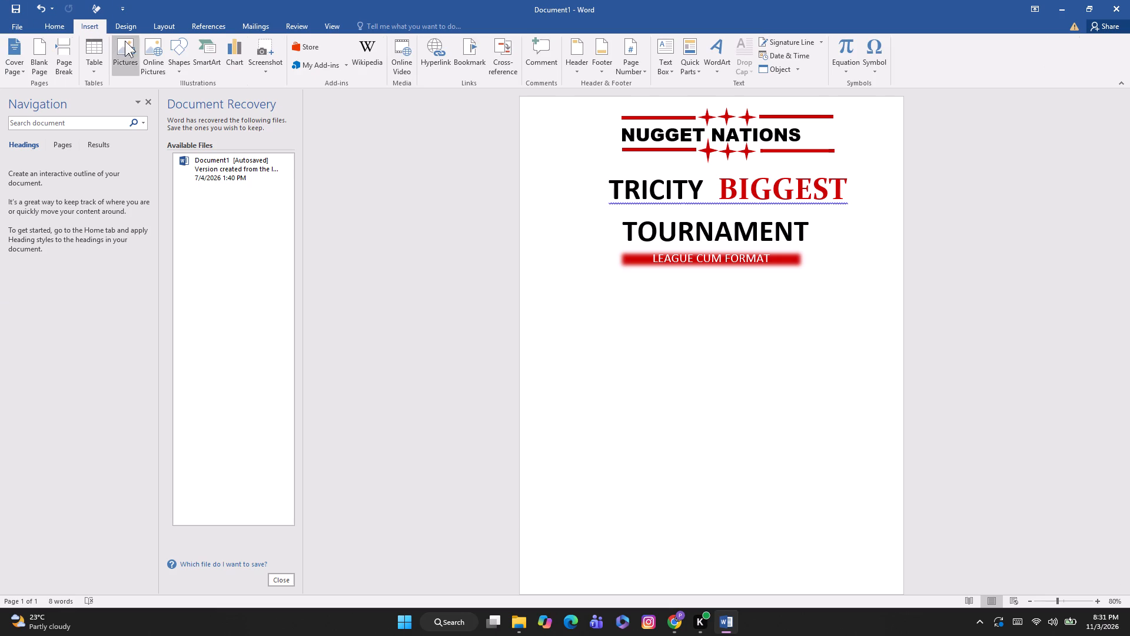
click(187, 69)
click(222, 101)
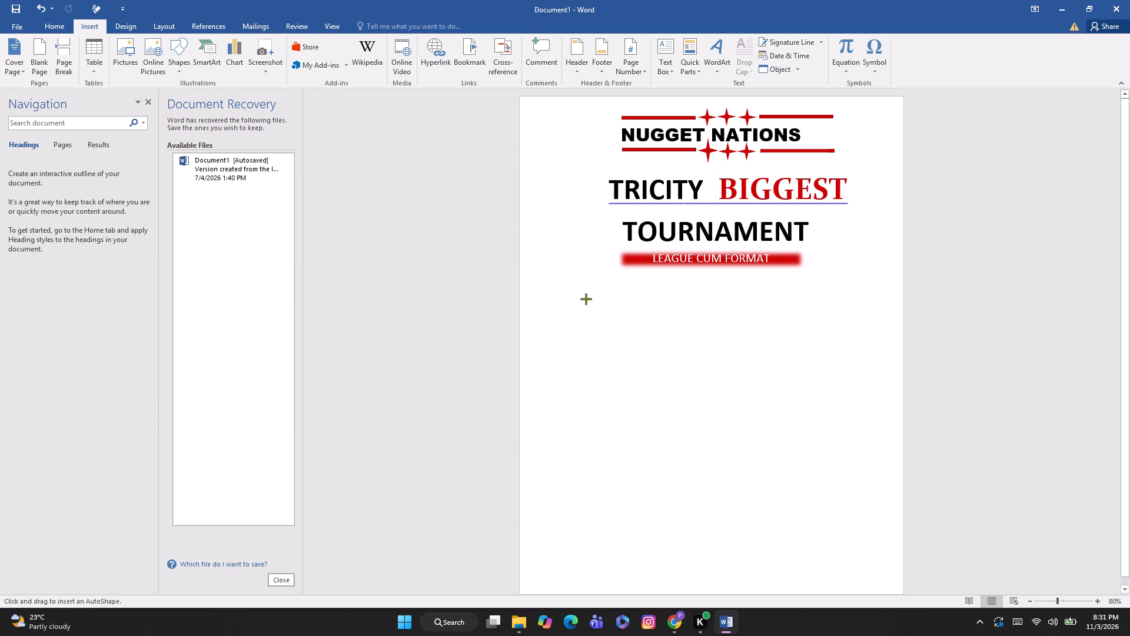
drag(544, 297, 649, 313)
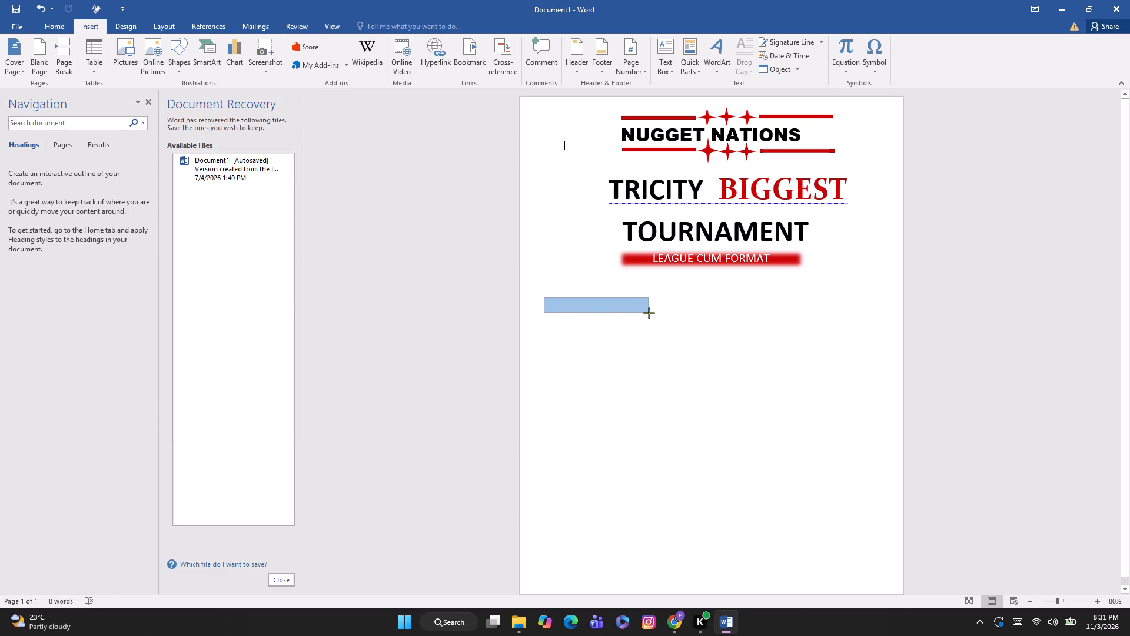
drag(649, 313, 693, 344)
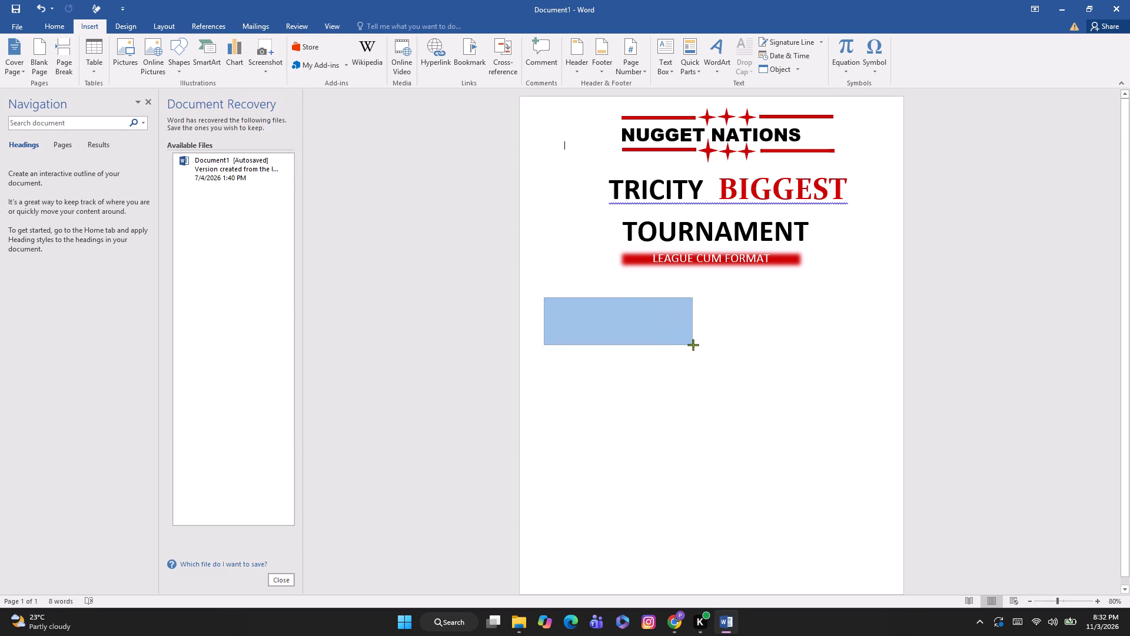
drag(693, 344, 697, 343)
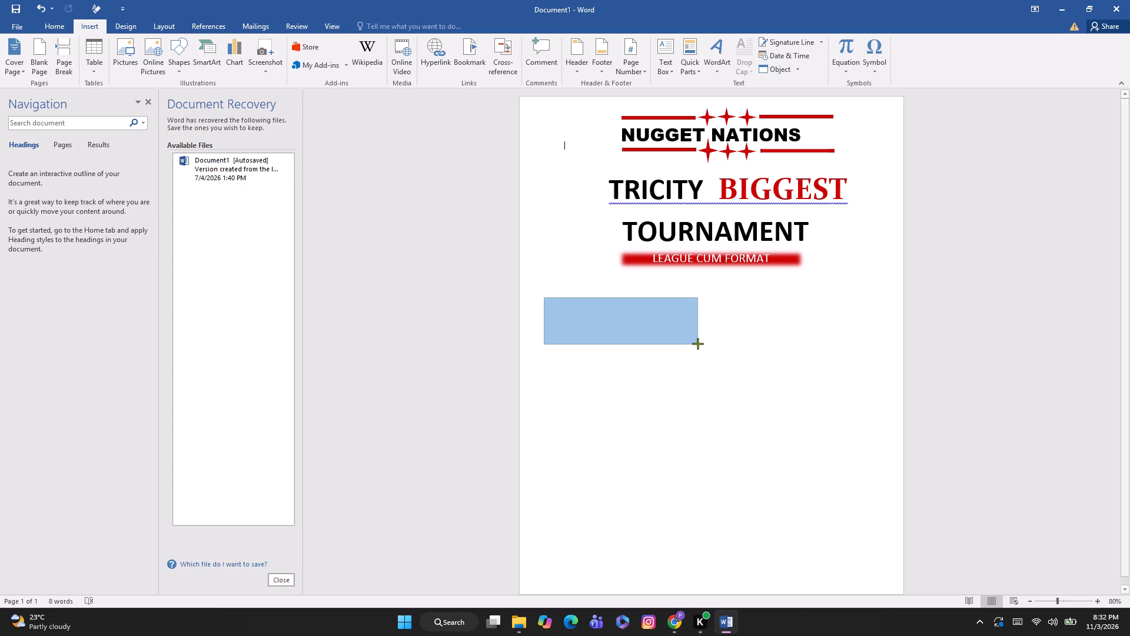
drag(697, 343, 697, 341)
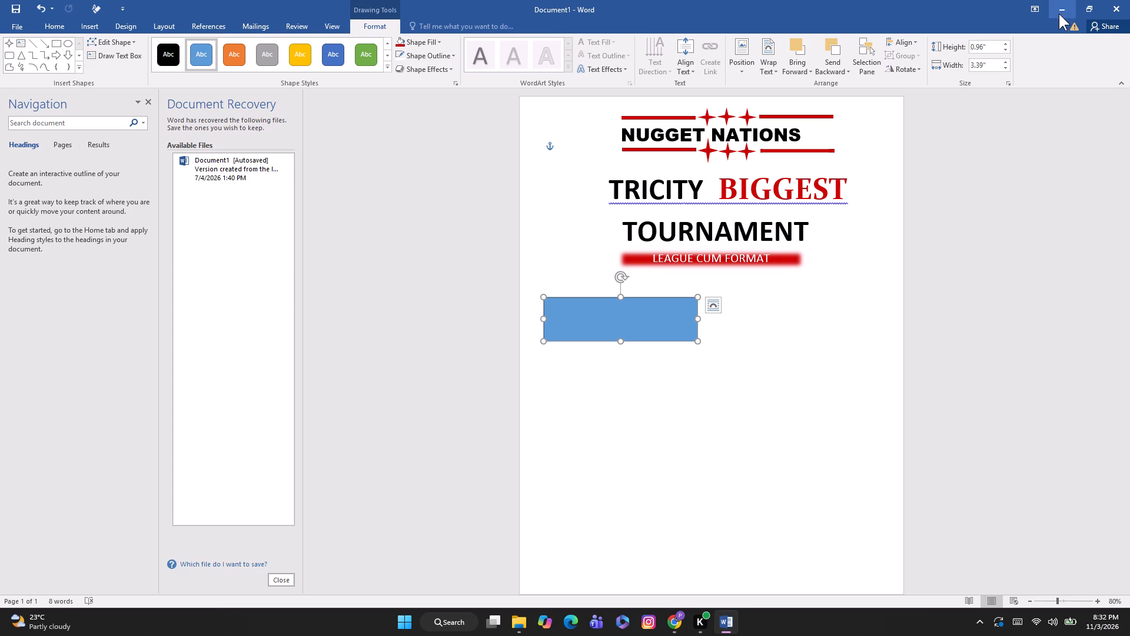
Switch to Chrome and search Google Images for GROUP OF PEOPLE STICKS MAN in a new tab.
click(679, 630)
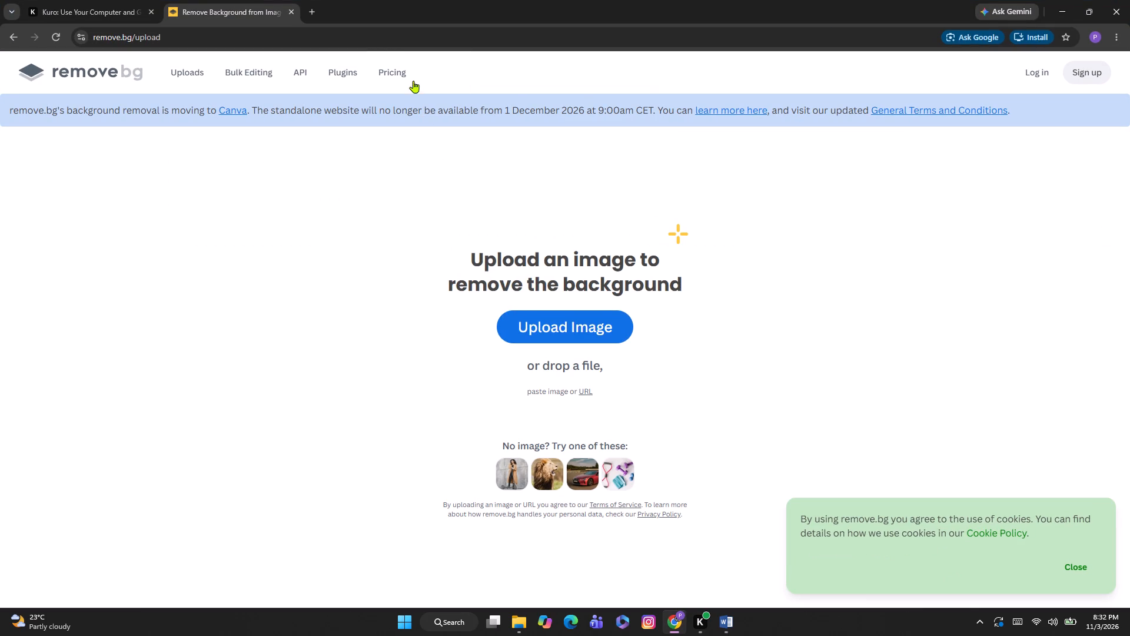
click(319, 14)
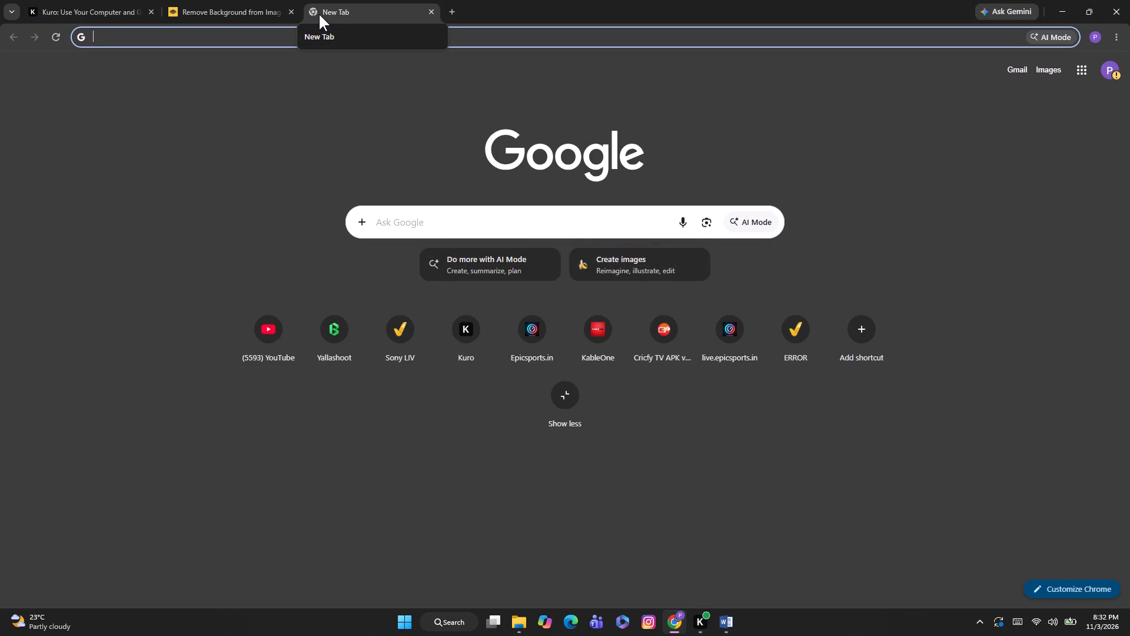
key(o)
key(BackSpace)
text(GROUP OF PEOPLE STICKS MAN)
key(Return)
key(apostrophe)
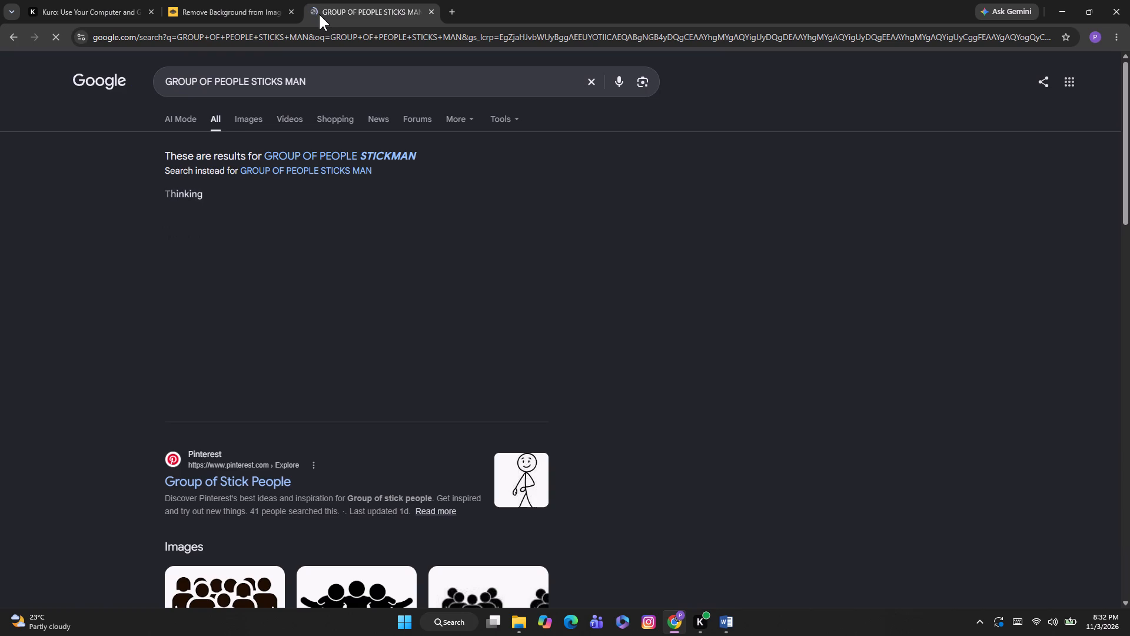
click(245, 121)
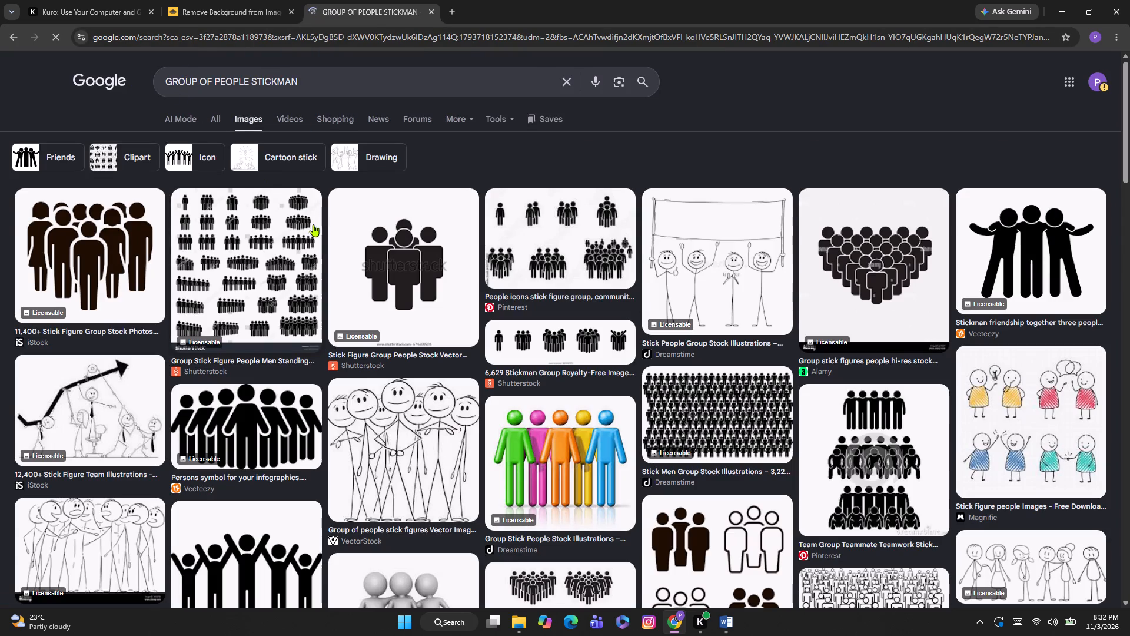
Save the Shutterstock stick-figure group image to the Pictures folder as stick-figure-group-people-600w-674600926.
click(385, 271)
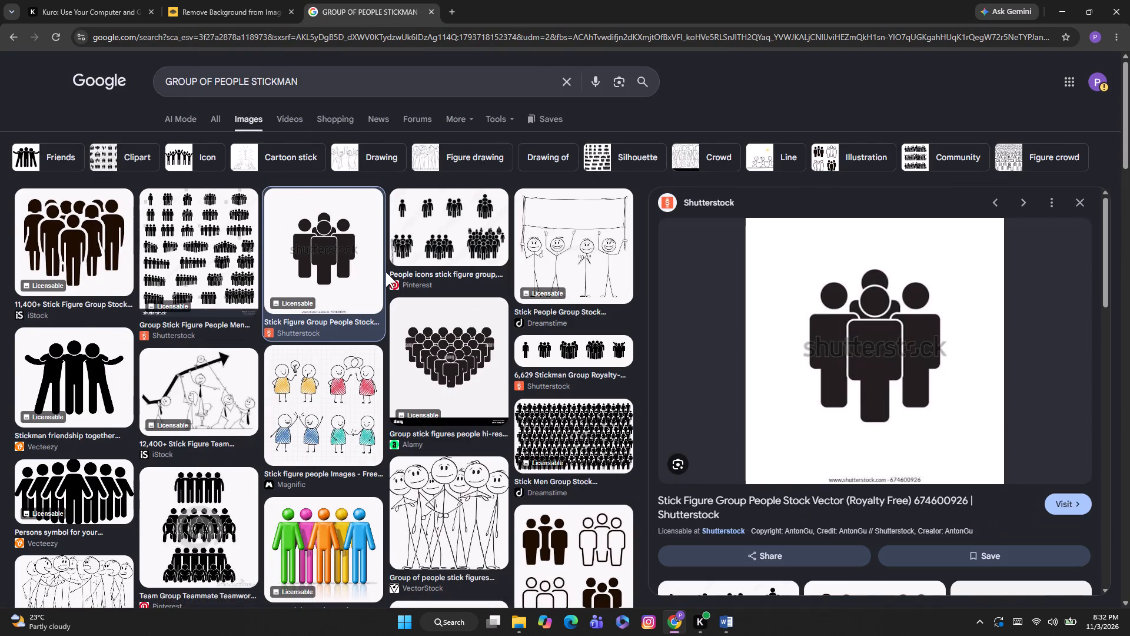
right_click(809, 392)
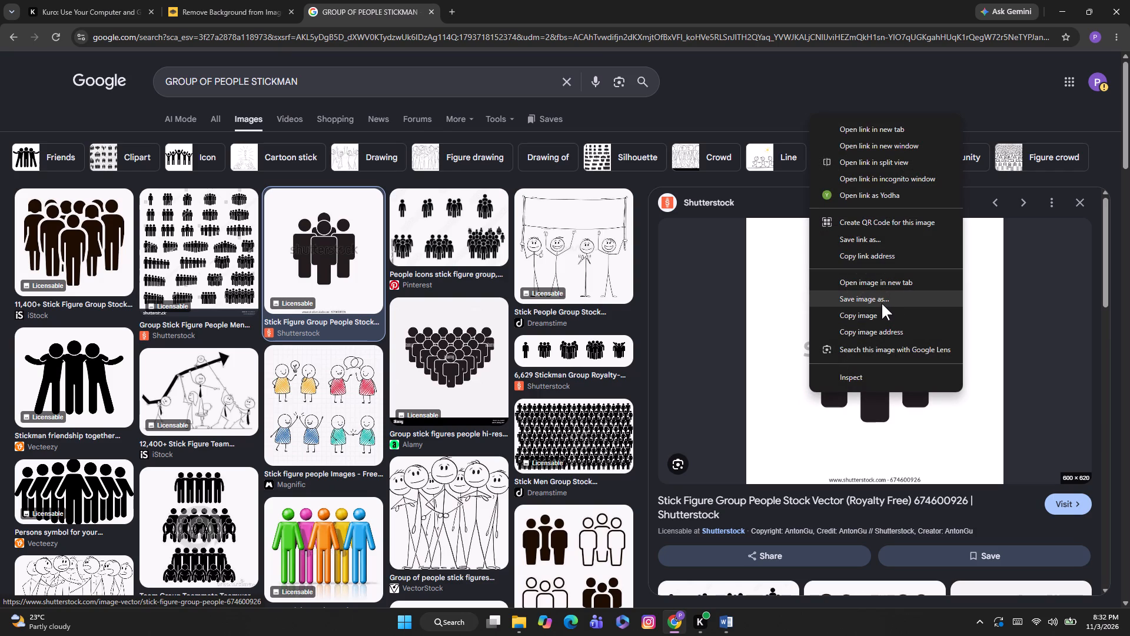
click(882, 303)
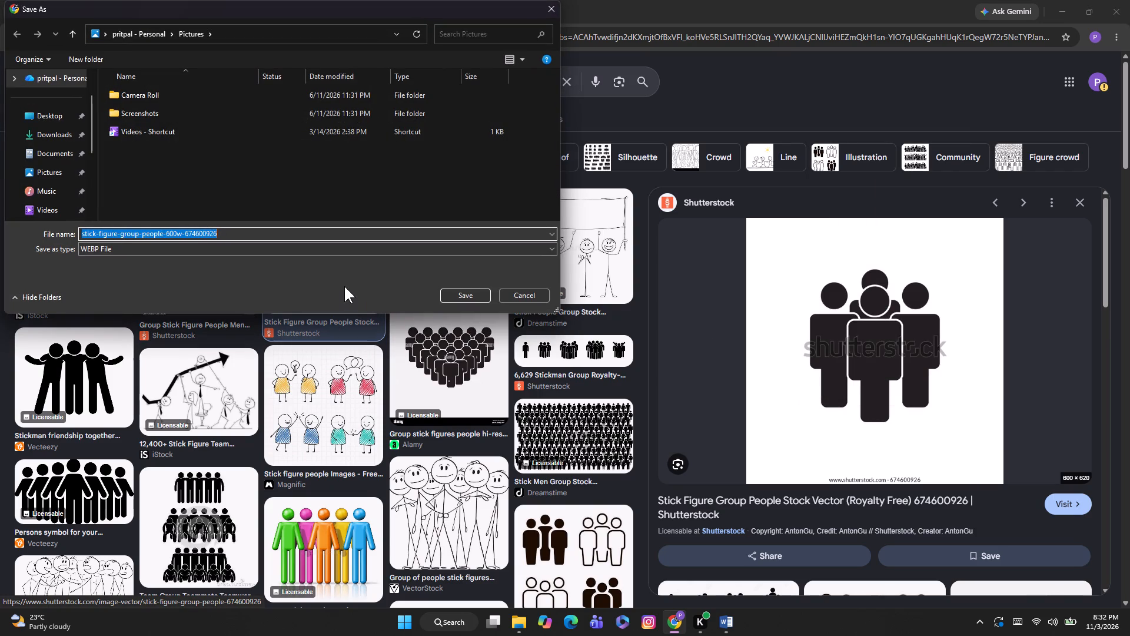
click(453, 293)
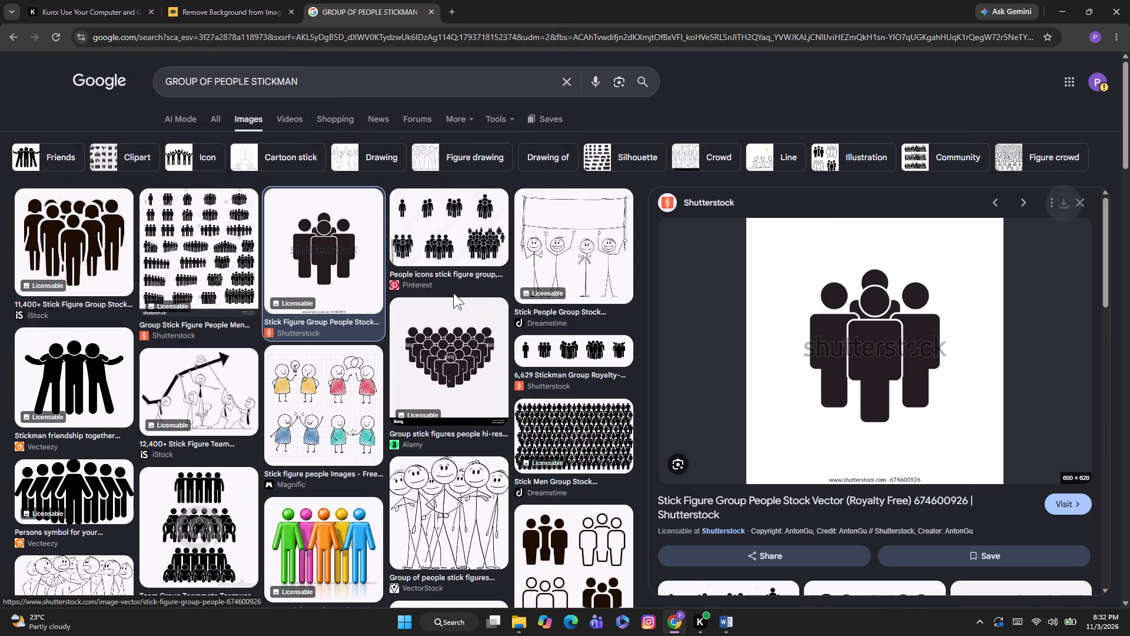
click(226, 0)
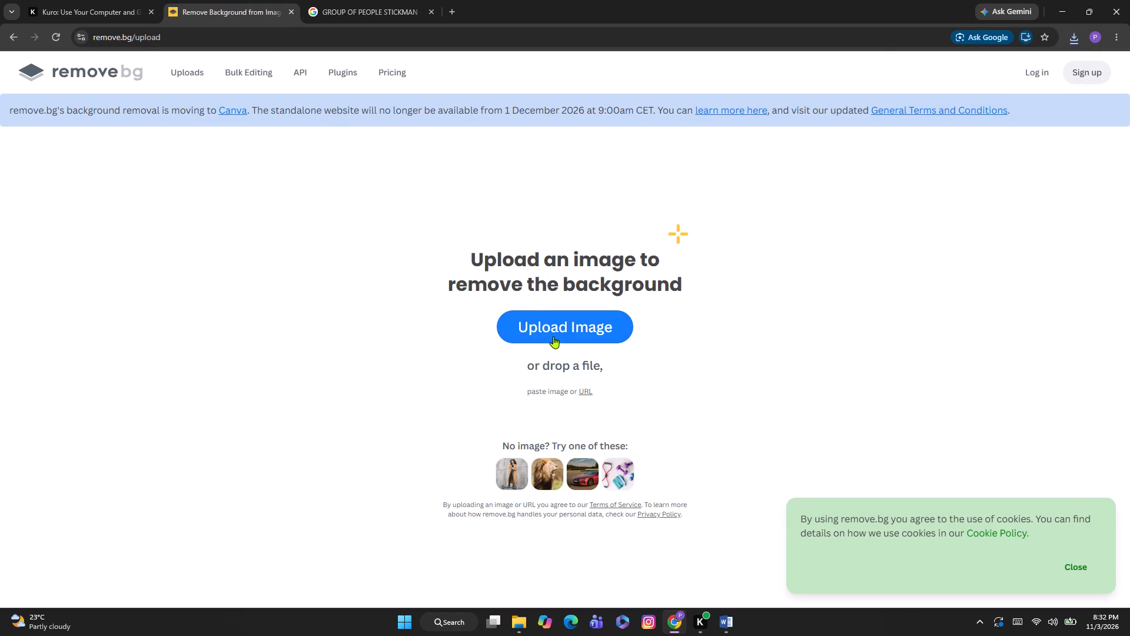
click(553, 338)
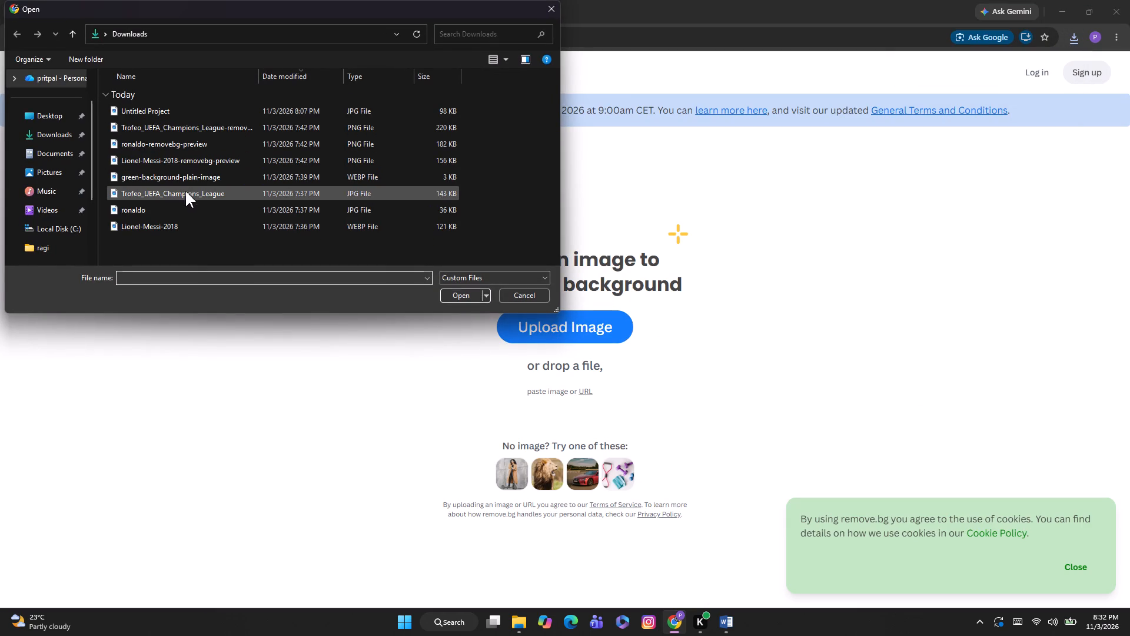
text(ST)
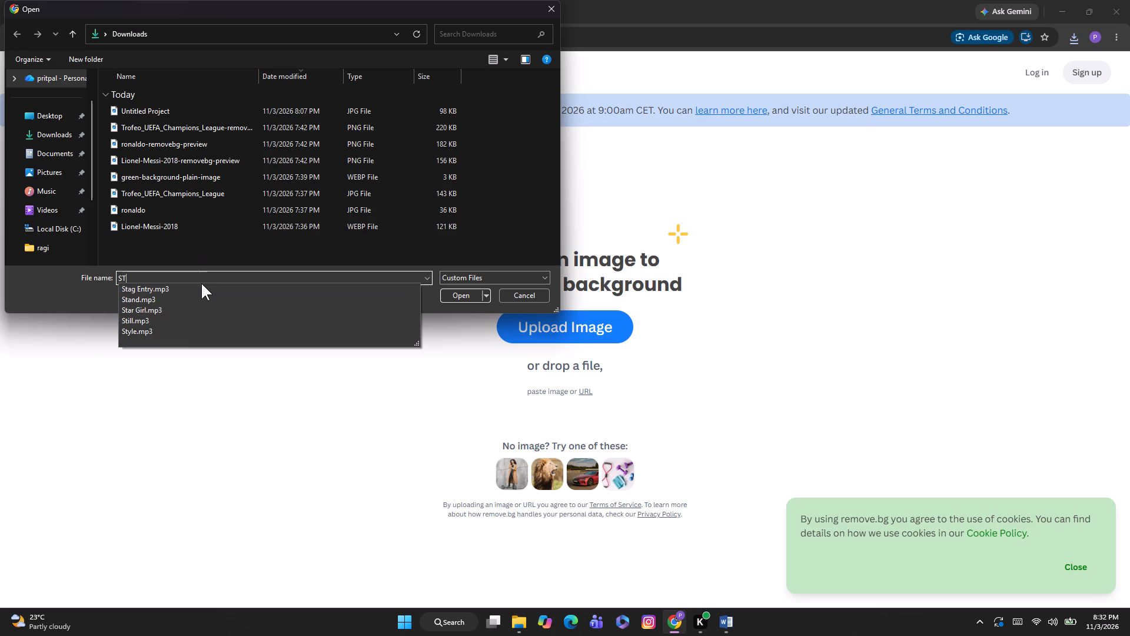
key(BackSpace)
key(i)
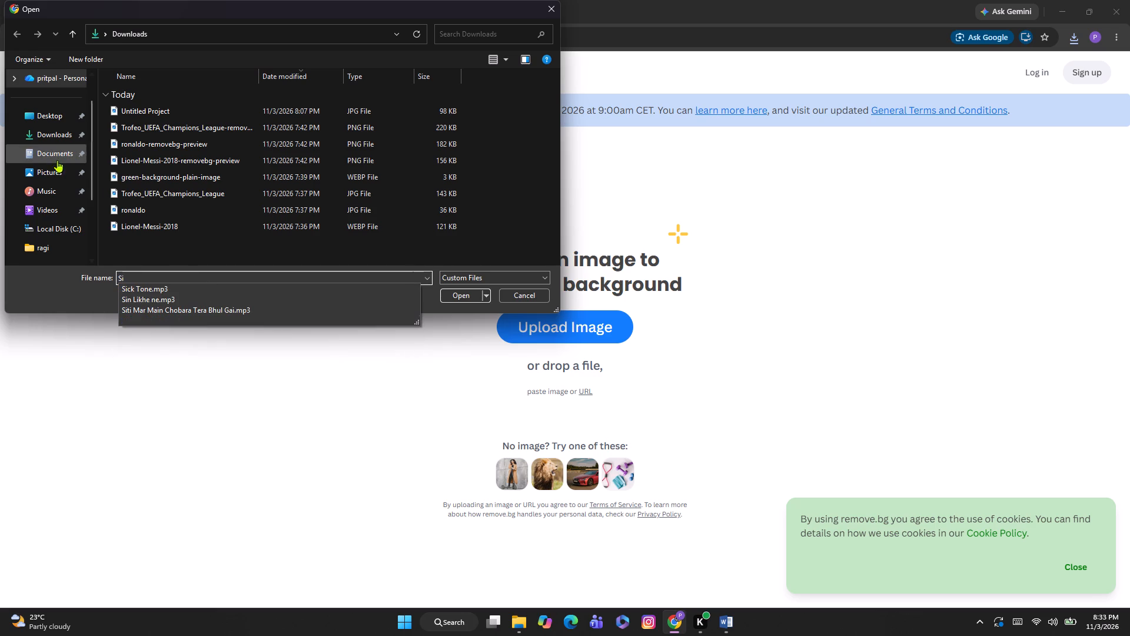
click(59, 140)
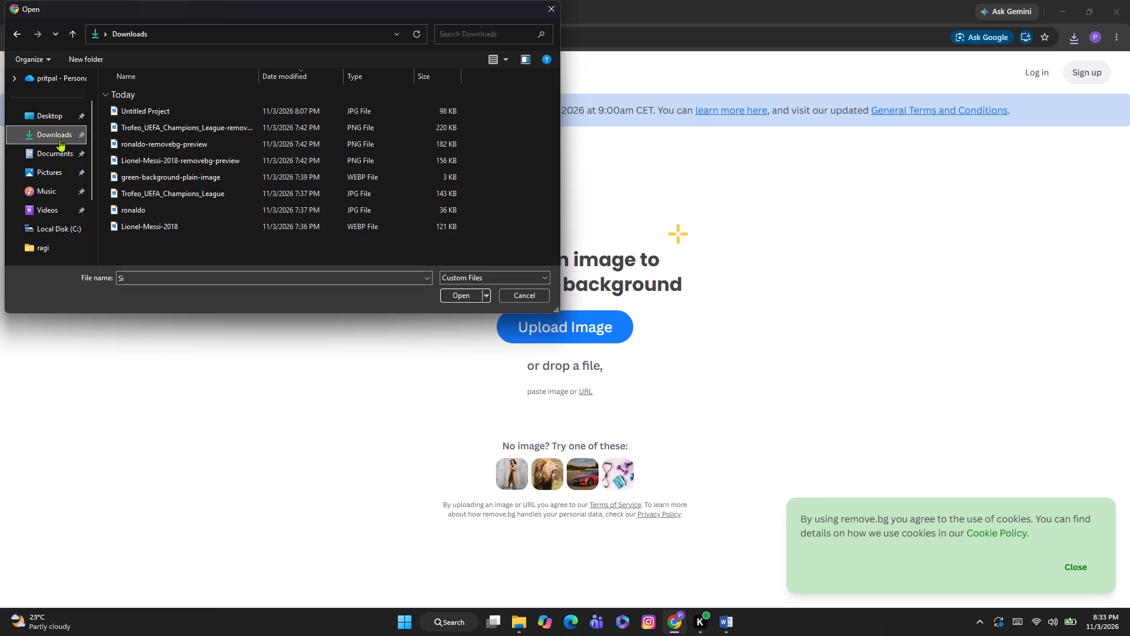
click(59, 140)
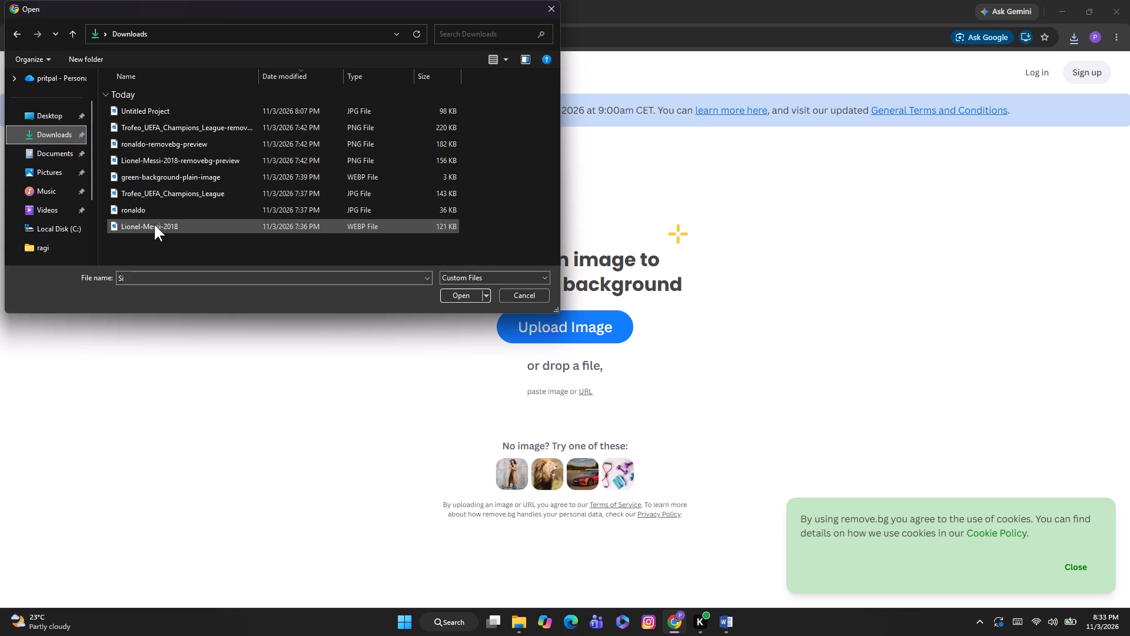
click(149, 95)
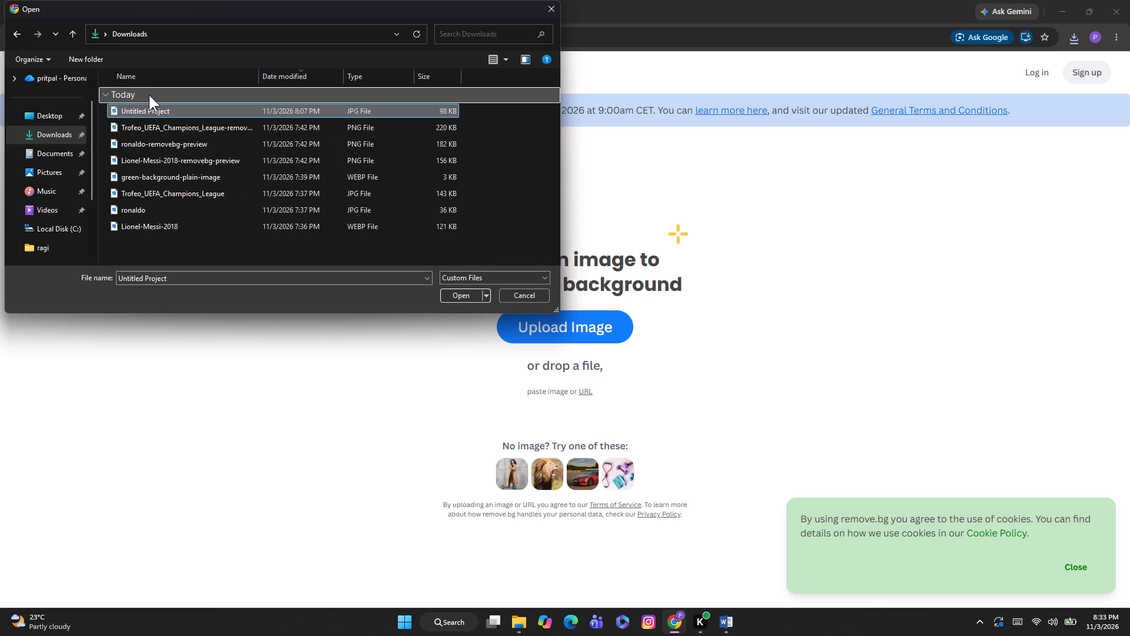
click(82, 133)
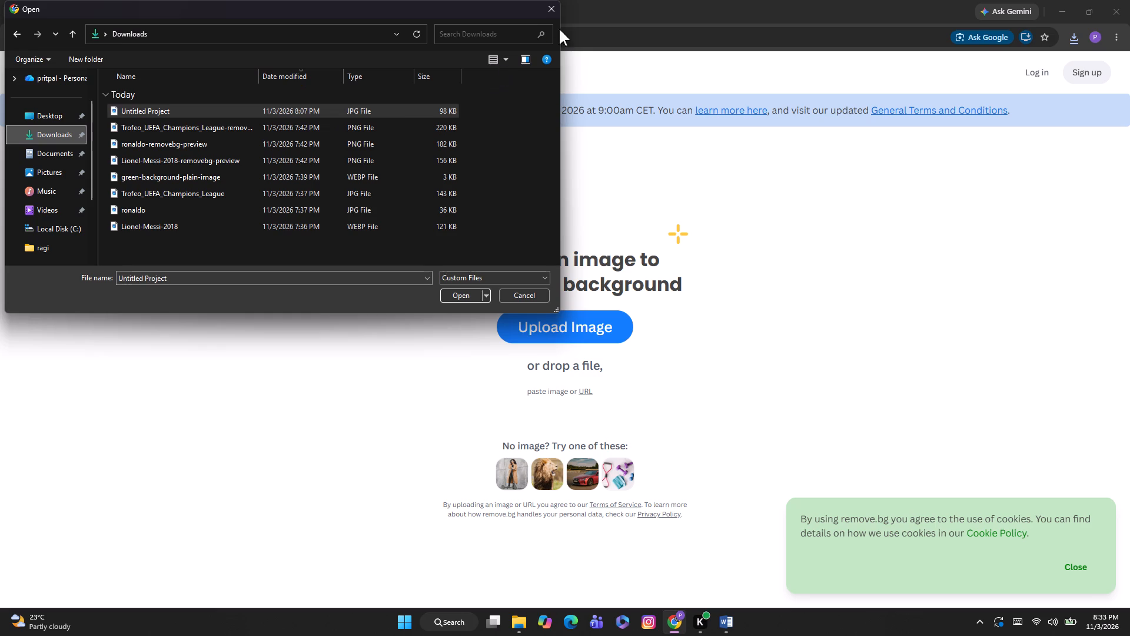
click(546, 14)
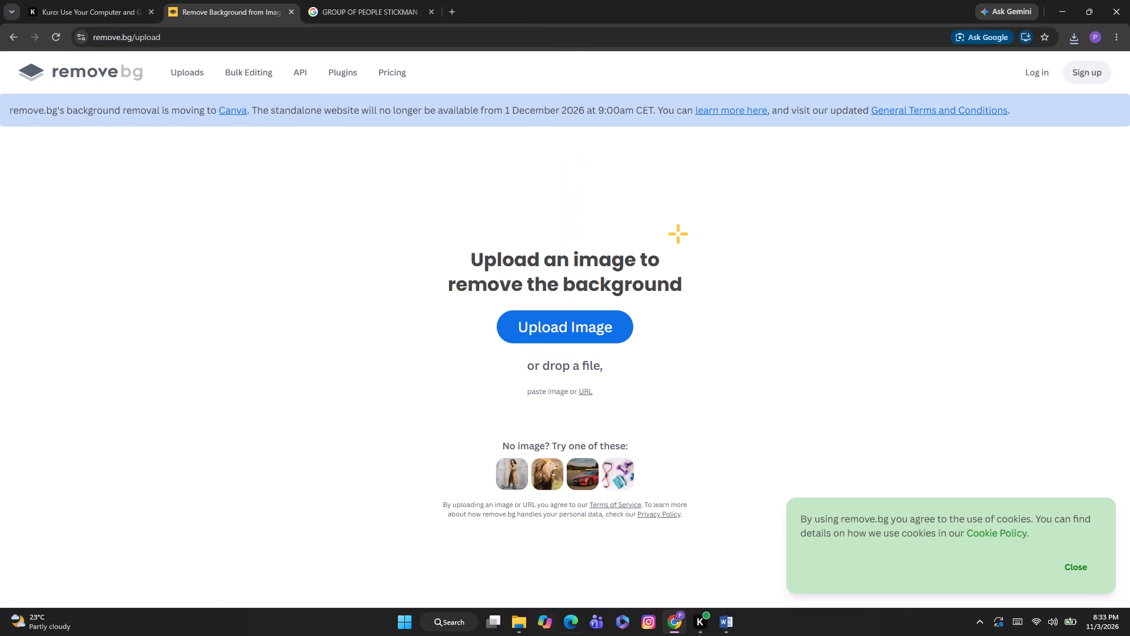
Look through the Documents, Pictures and Desktop folders in File Explorer for the saved stick-figure image.
click(519, 627)
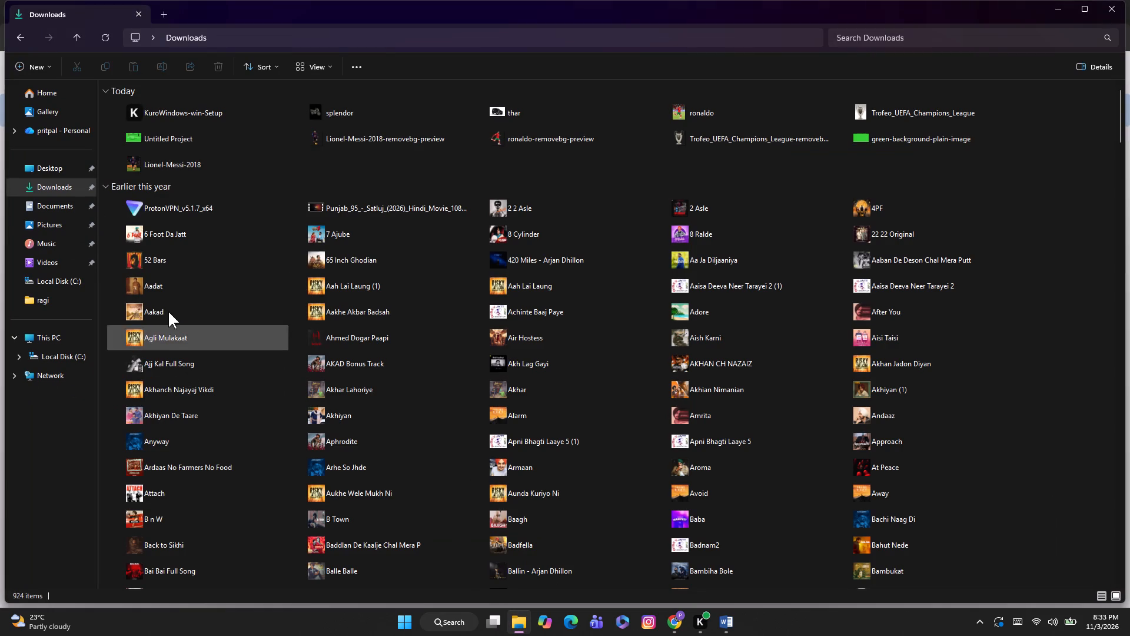
click(58, 207)
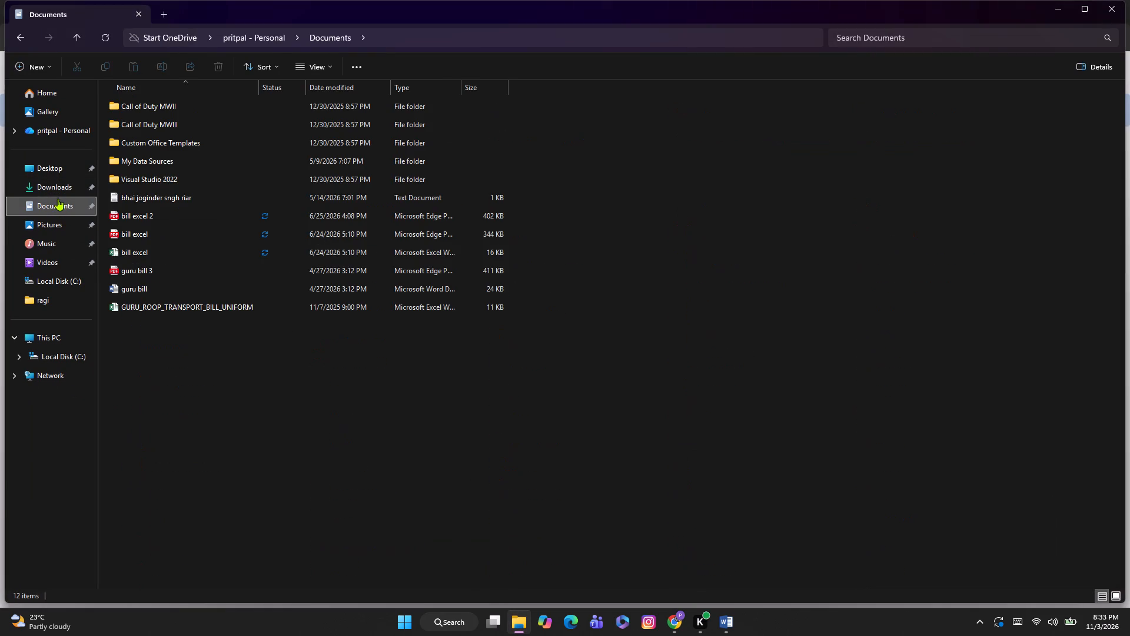
click(61, 233)
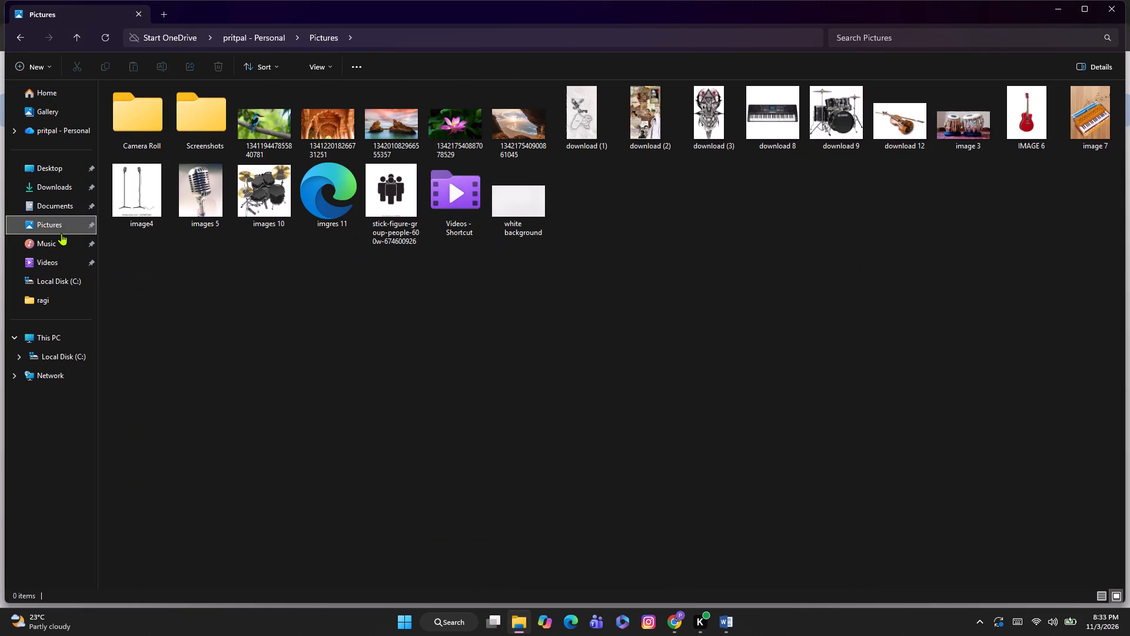
click(58, 190)
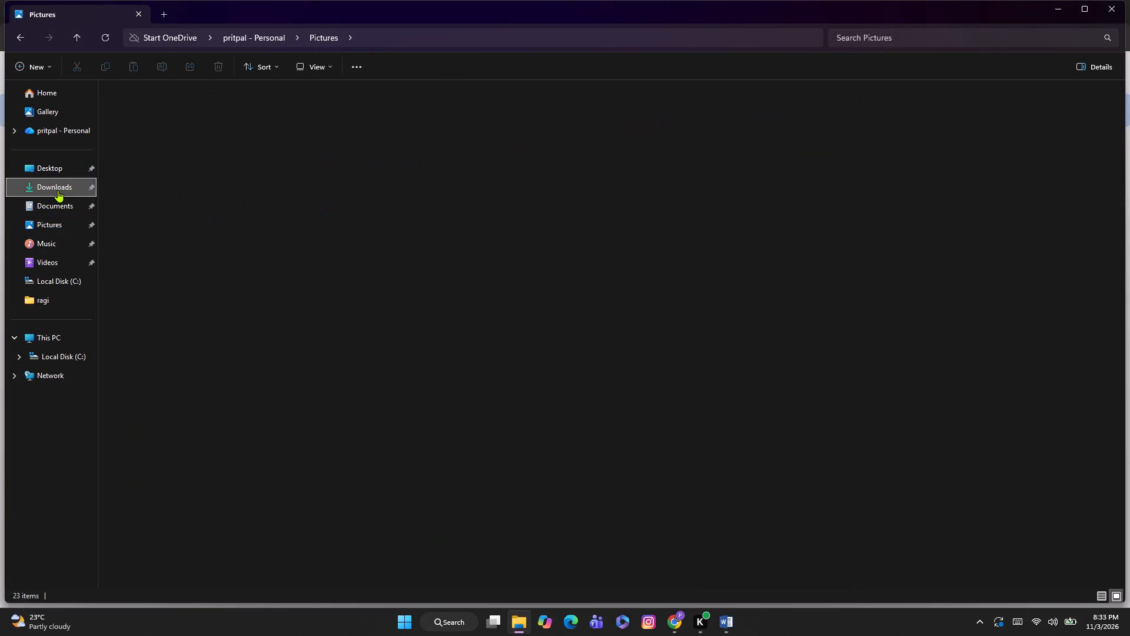
click(49, 159)
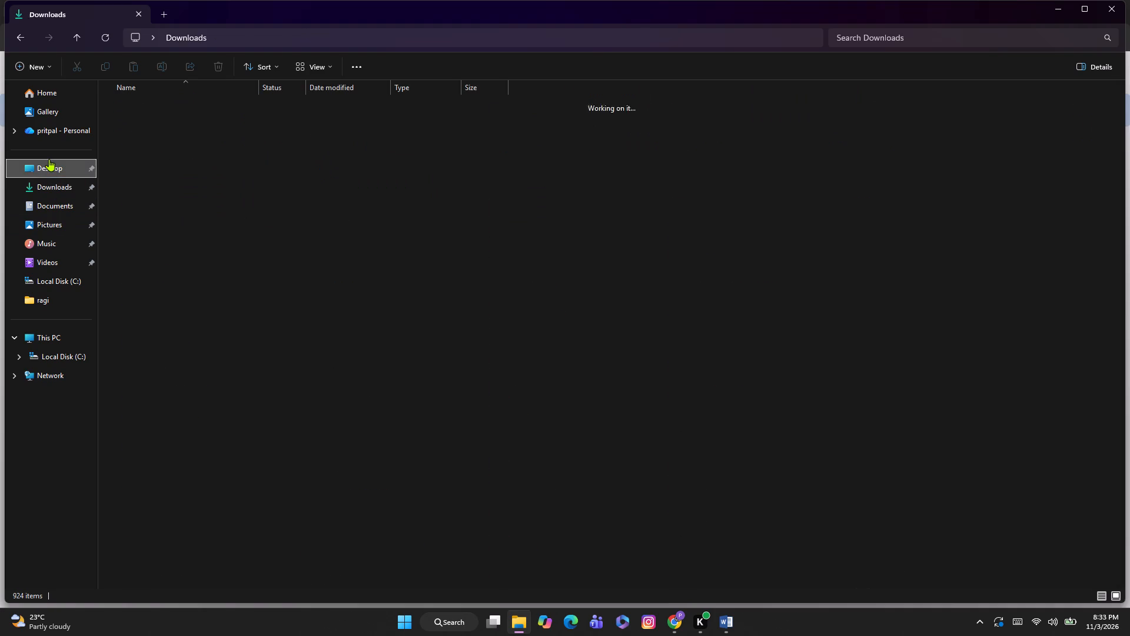
click(46, 197)
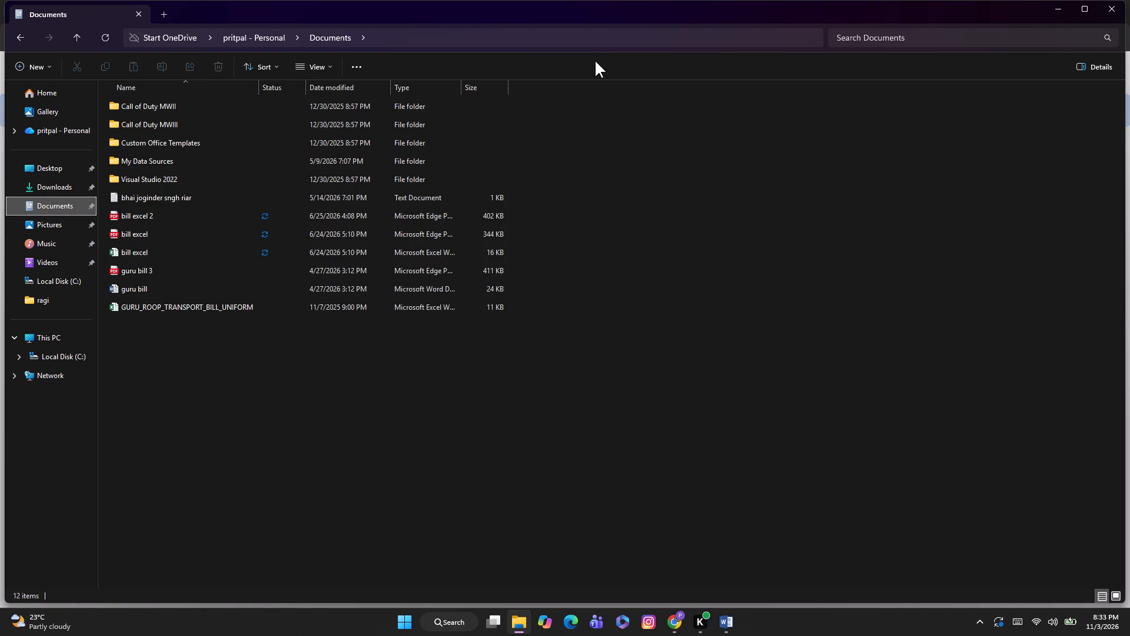
Switch to Chrome and browse the GROUP OF PEOPLE STICKMAN image results for a suitable stick-figure group picture.
click(679, 631)
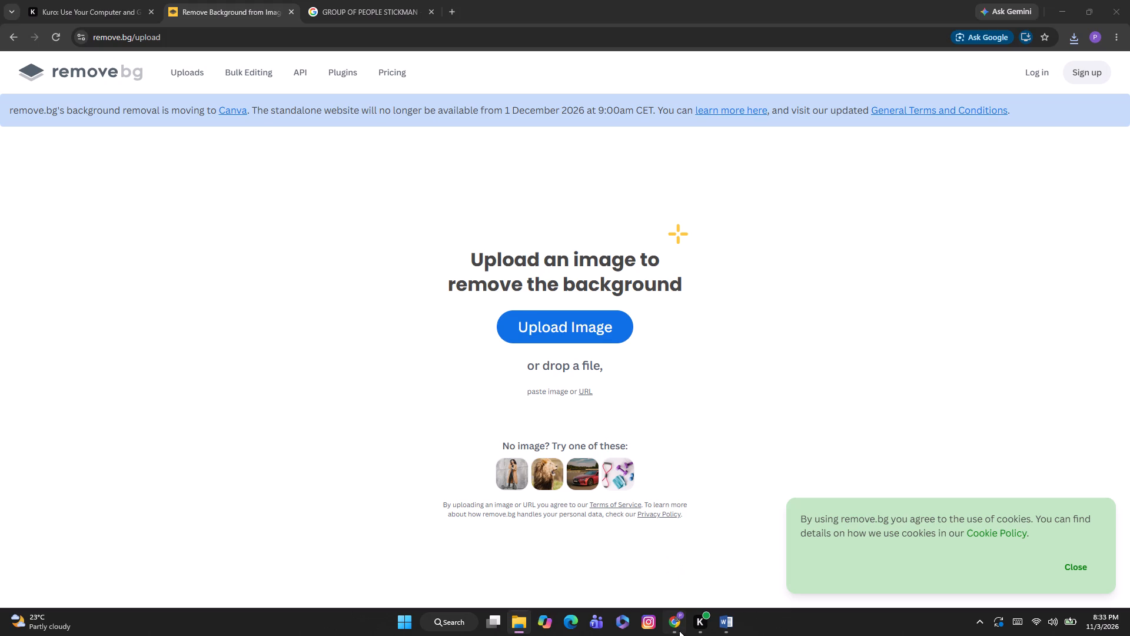
click(374, 0)
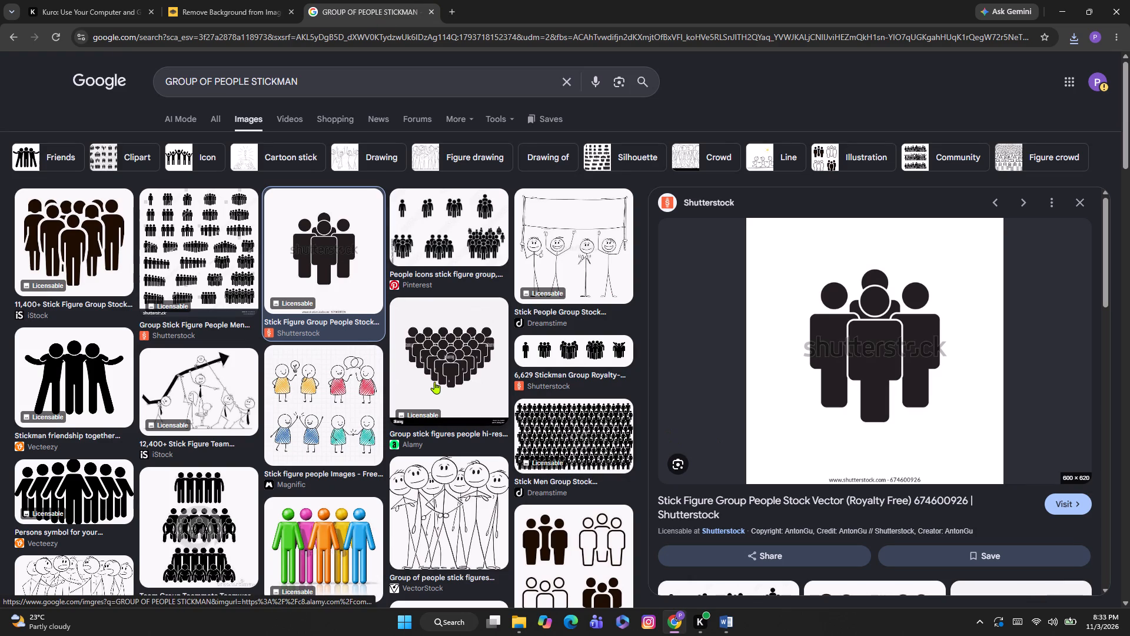
scroll(432, 383, down, 5)
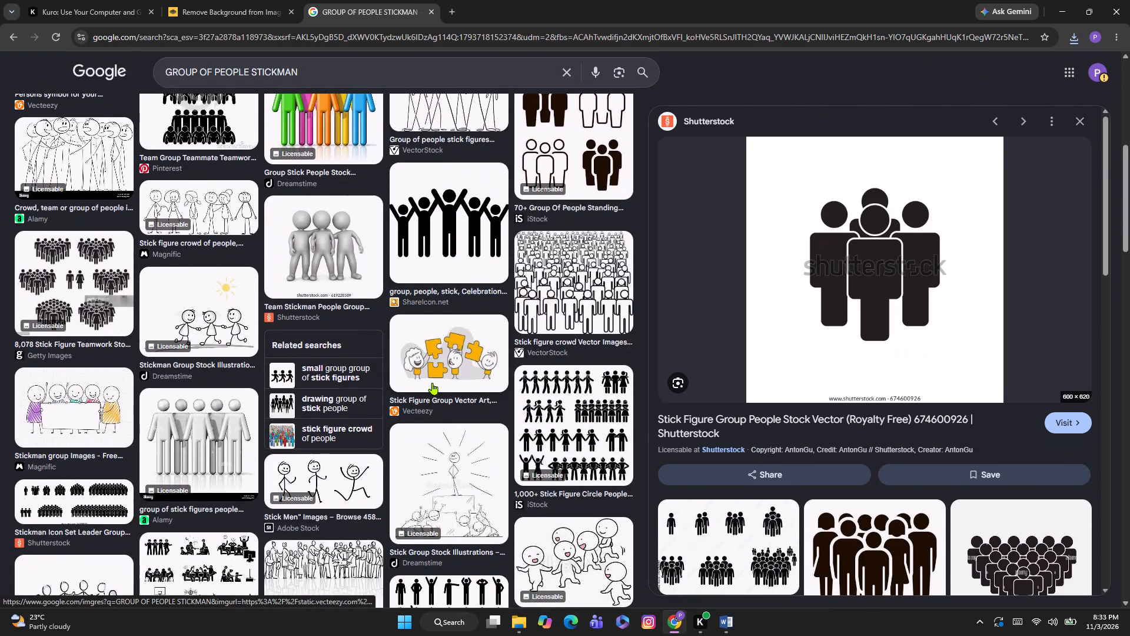
scroll(432, 383, down, 6)
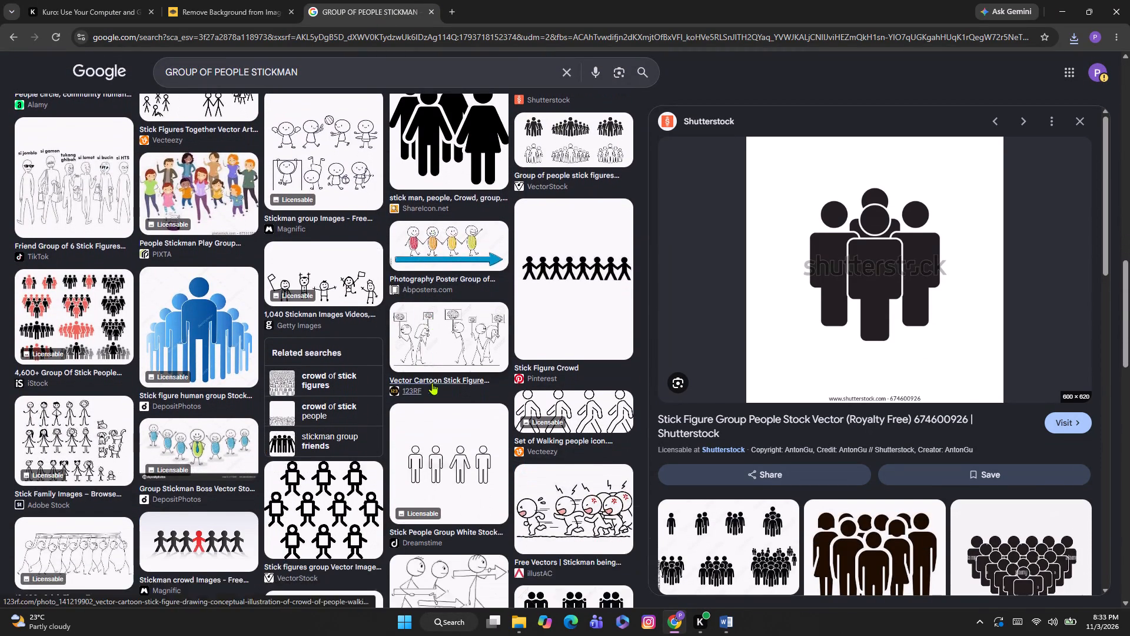
scroll(432, 383, down, 6)
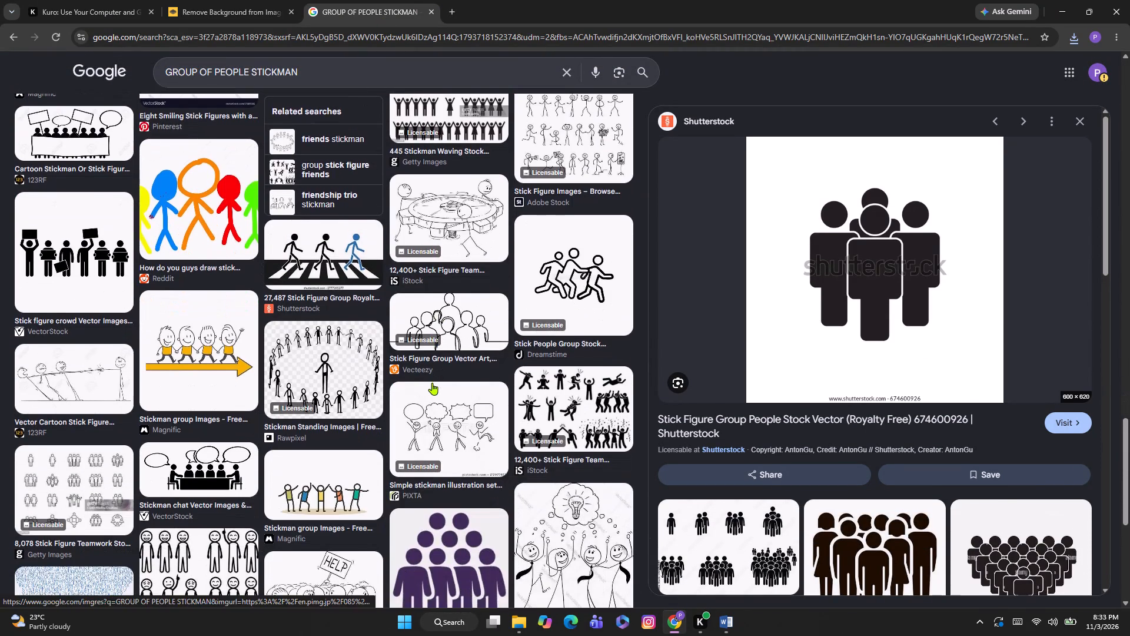
scroll(432, 383, down, 5)
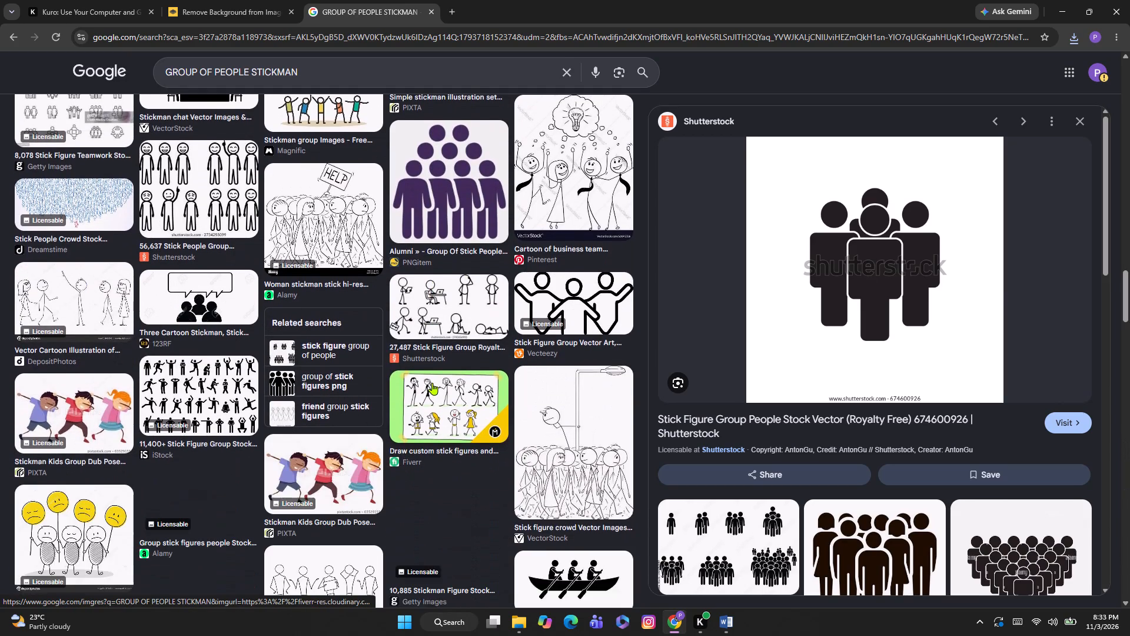
scroll(432, 383, down, 5)
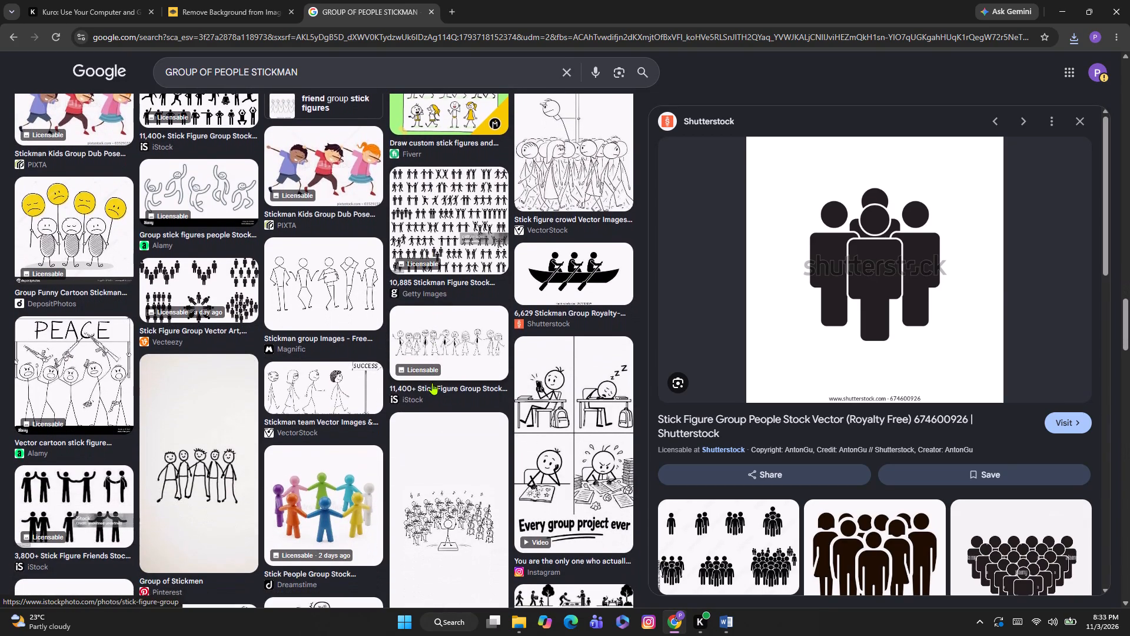
scroll(432, 383, down, 4)
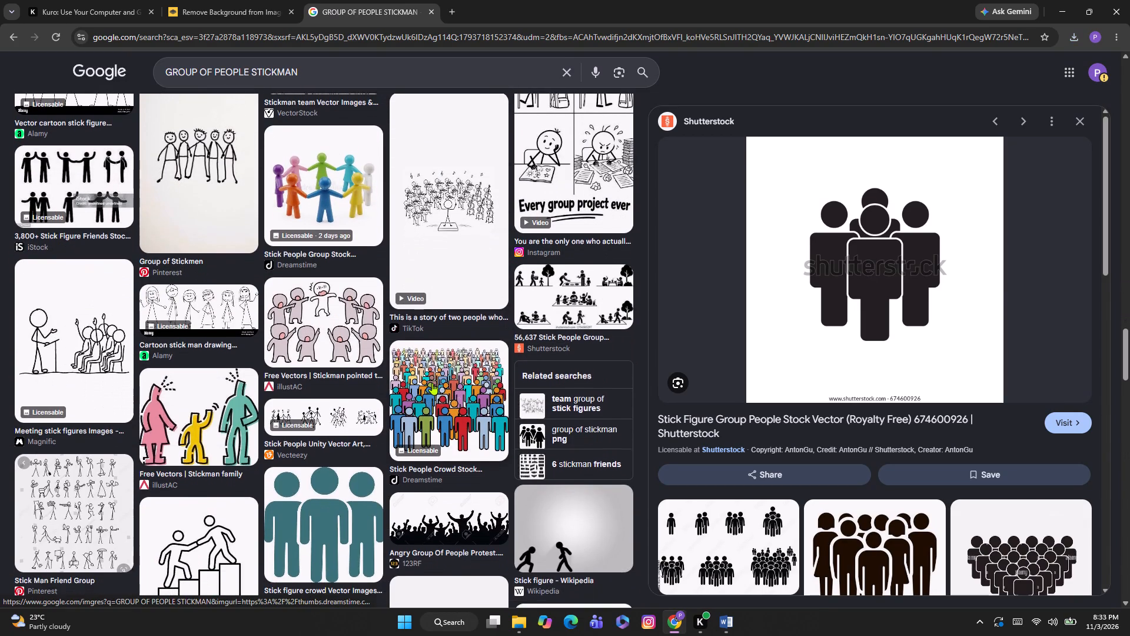
scroll(432, 383, down, 5)
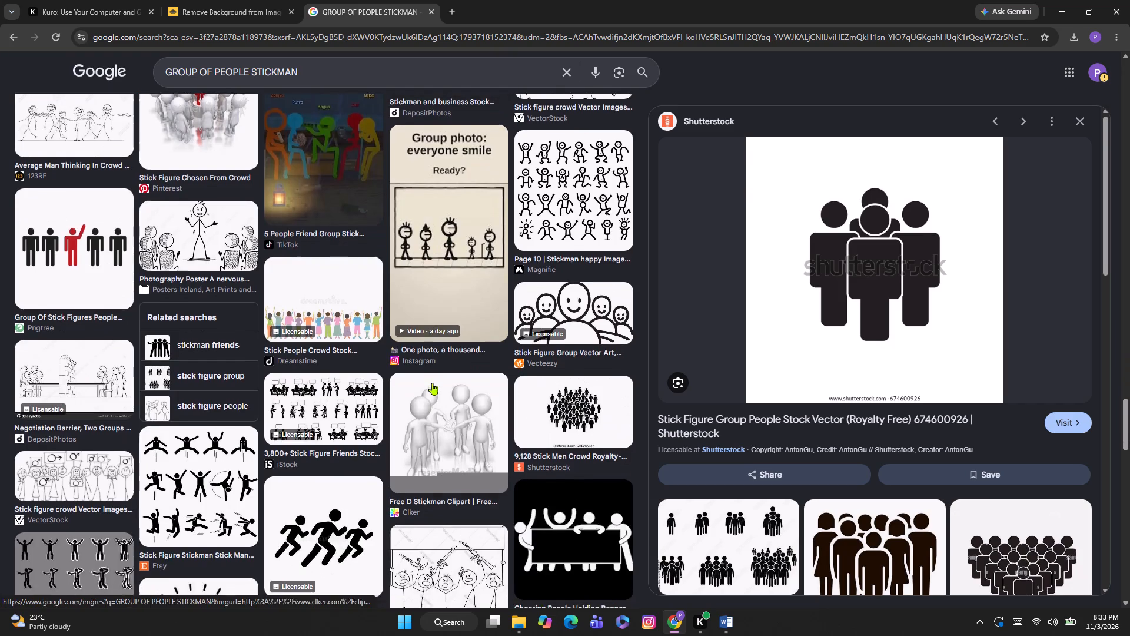
scroll(432, 383, down, 2)
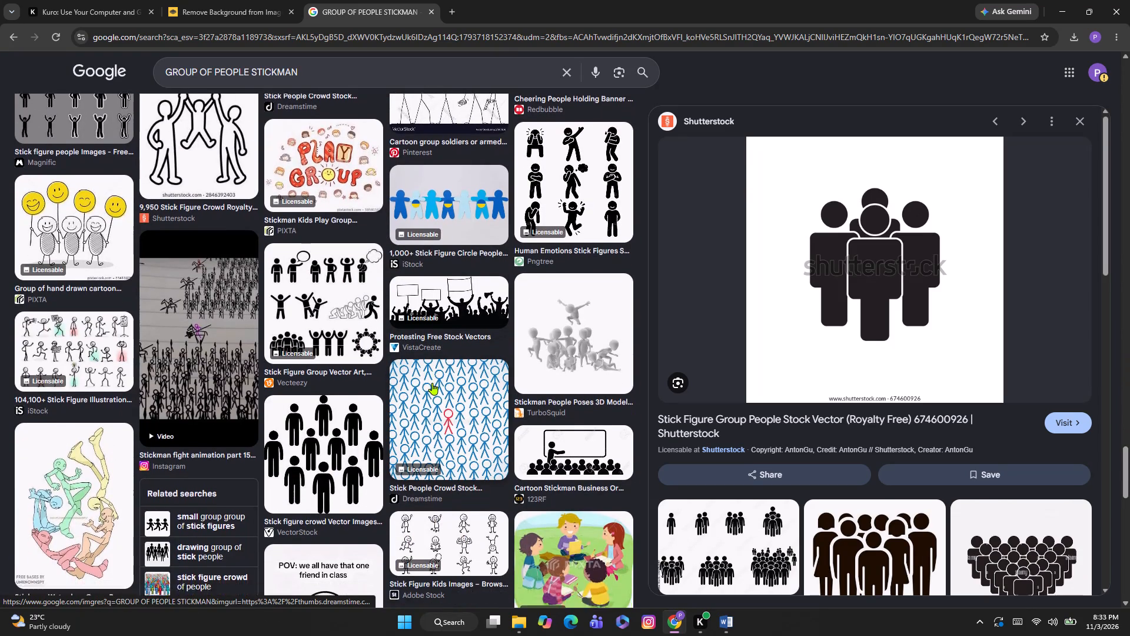
scroll(432, 383, down, 6)
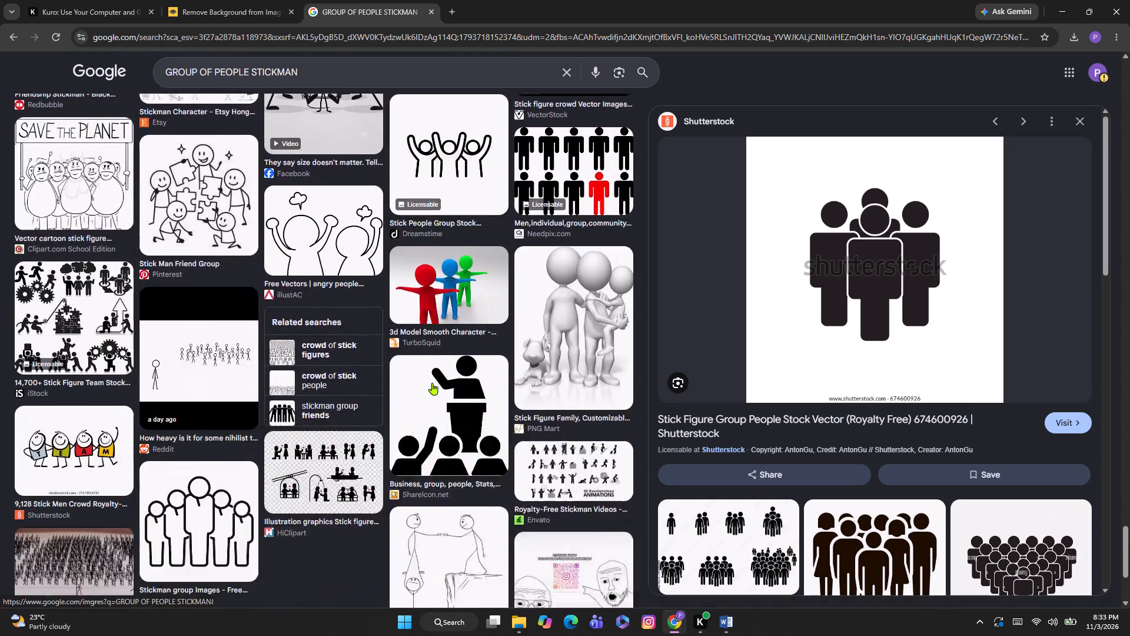
scroll(432, 383, down, 4)
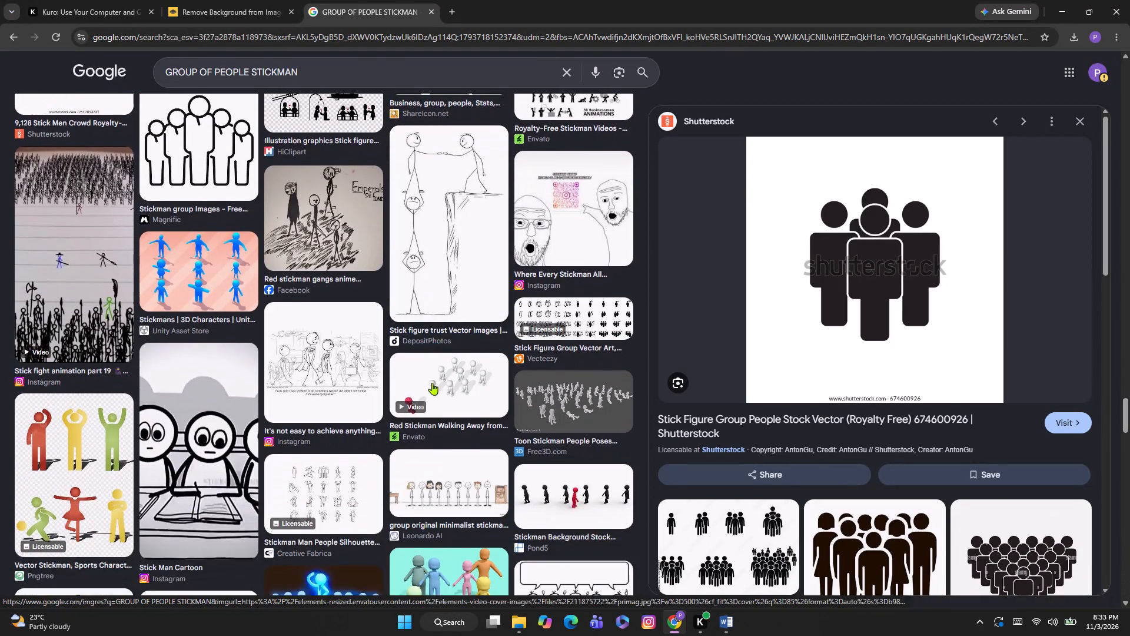
scroll(432, 383, down, 4)
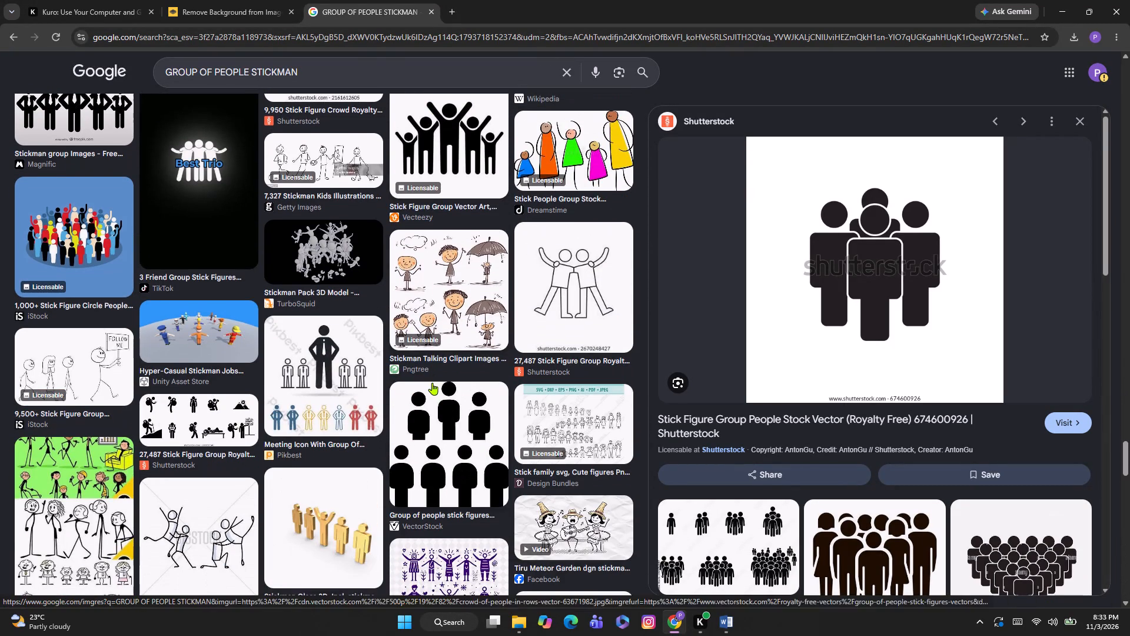
scroll(432, 383, down, 1)
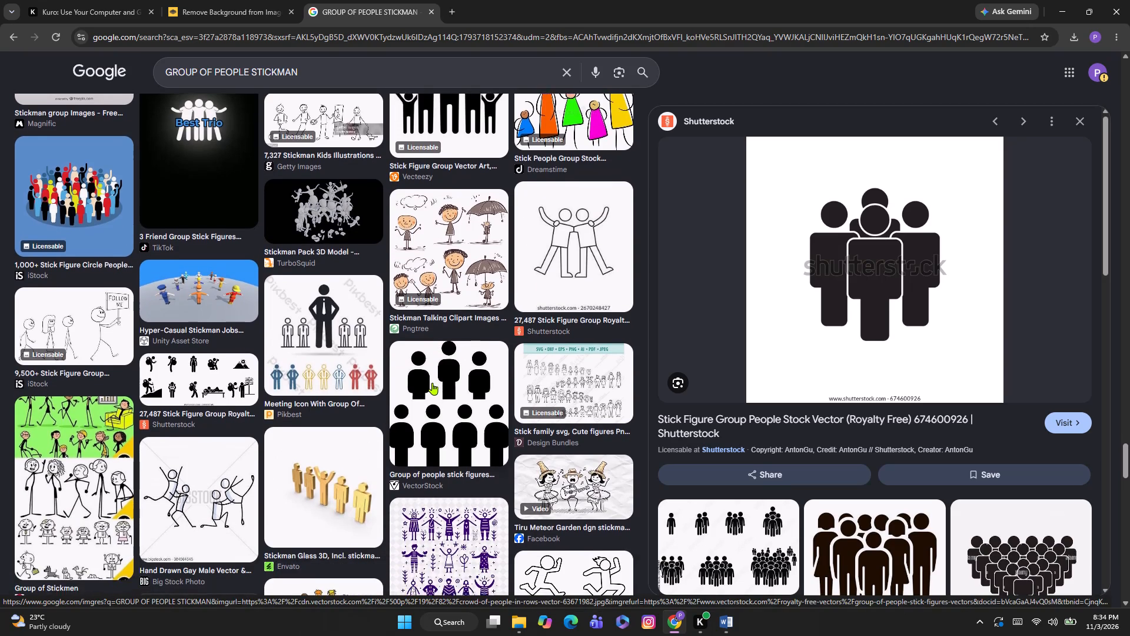
scroll(432, 383, down, 4)
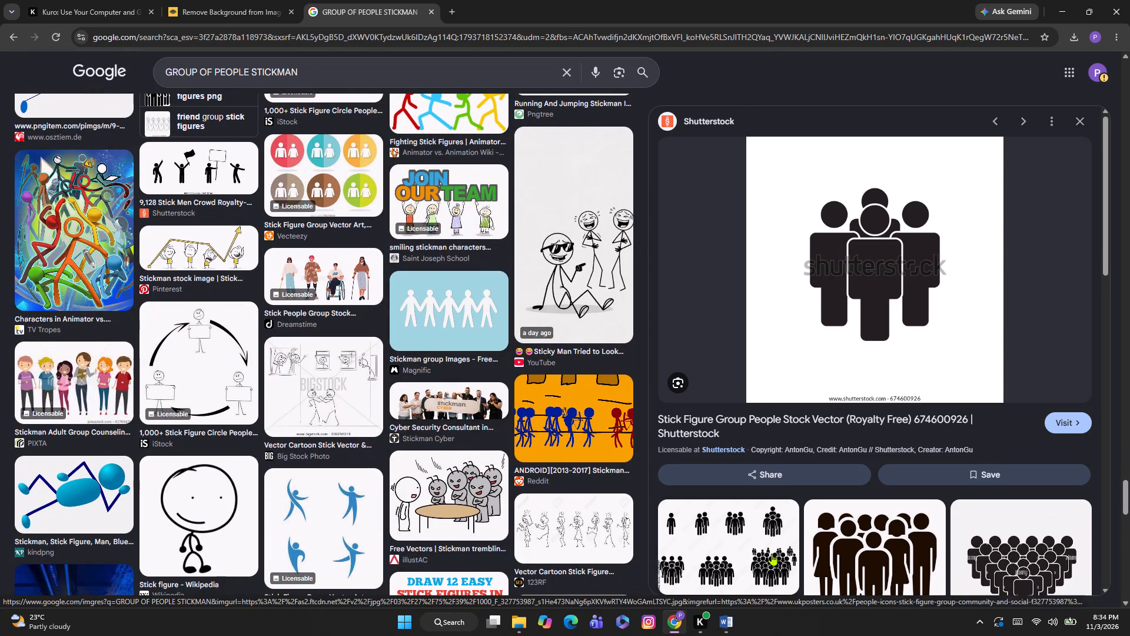
Look through the related images below the Shutterstock preview and open the suggested image search "group of stick figures png".
scroll(770, 507, down, 4)
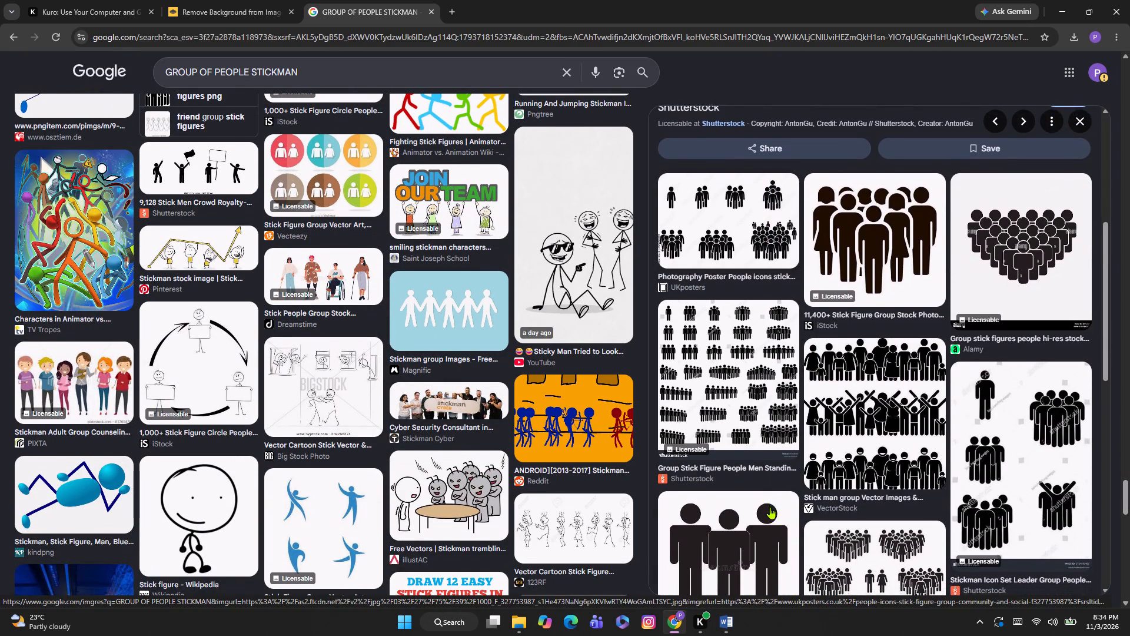
scroll(770, 507, down, 6)
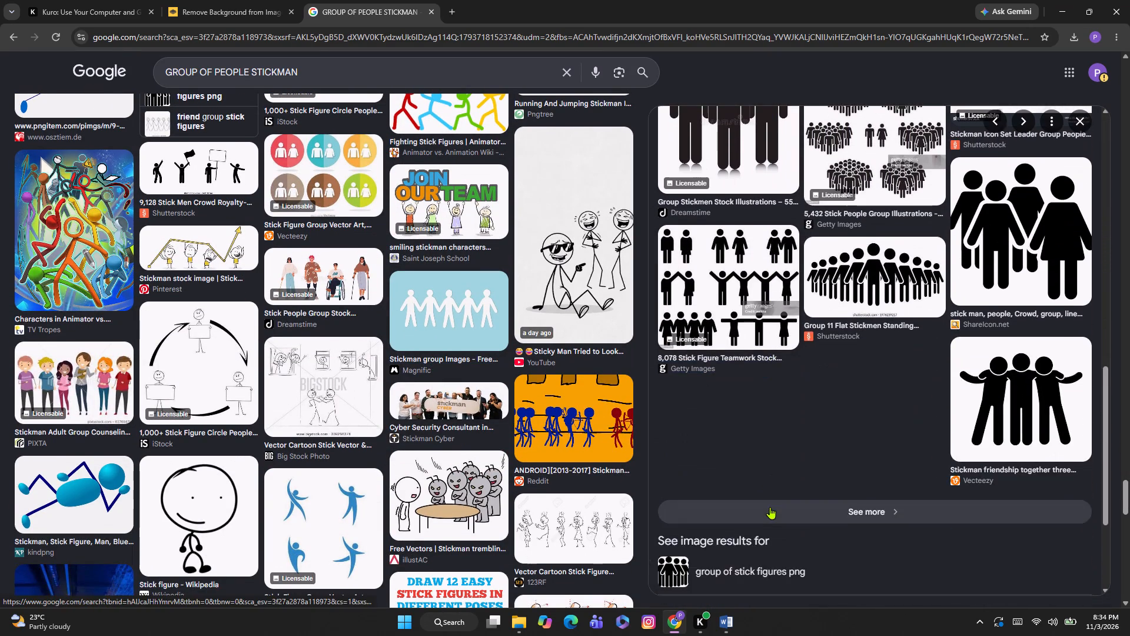
scroll(770, 507, down, 3)
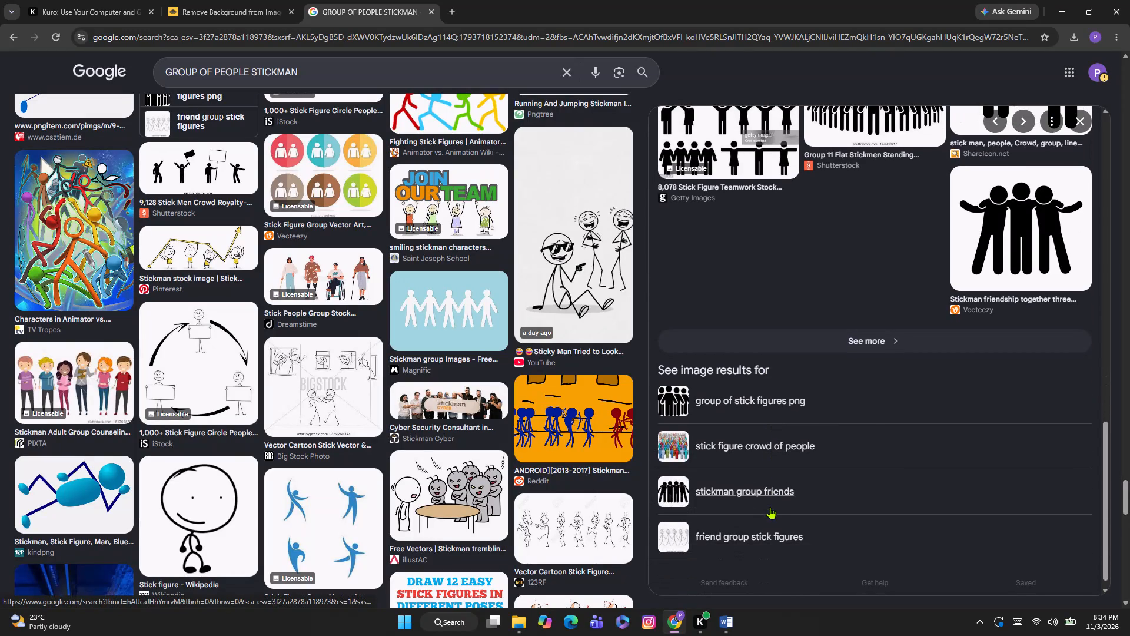
click(770, 403)
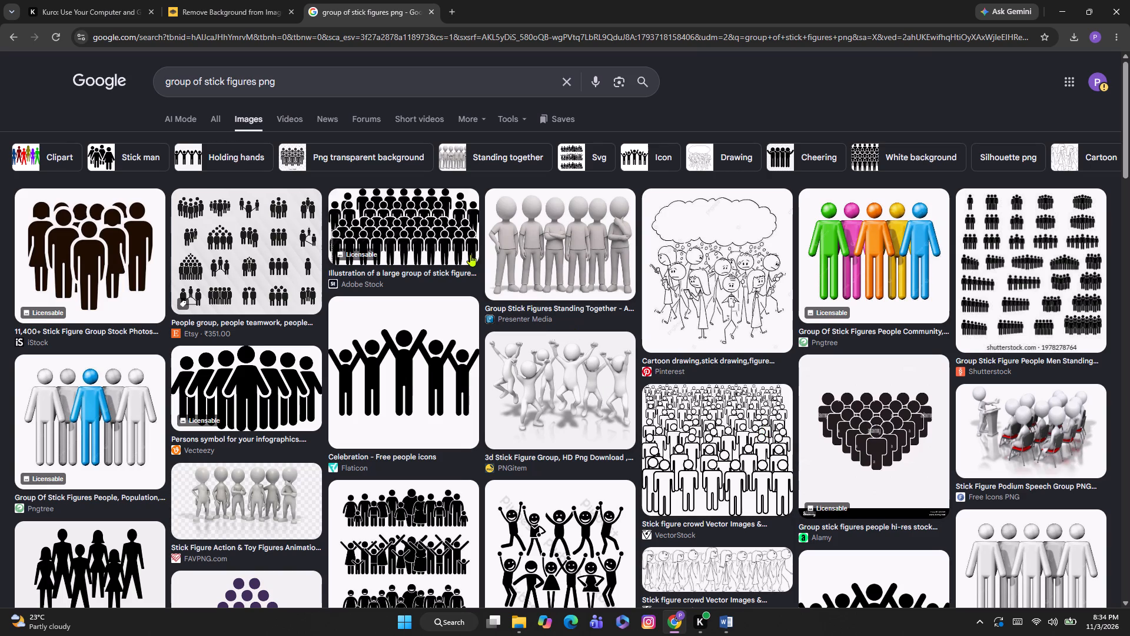
Browse the "group of stick figures png" image results for a suitable group picture.
scroll(268, 320, down, 4)
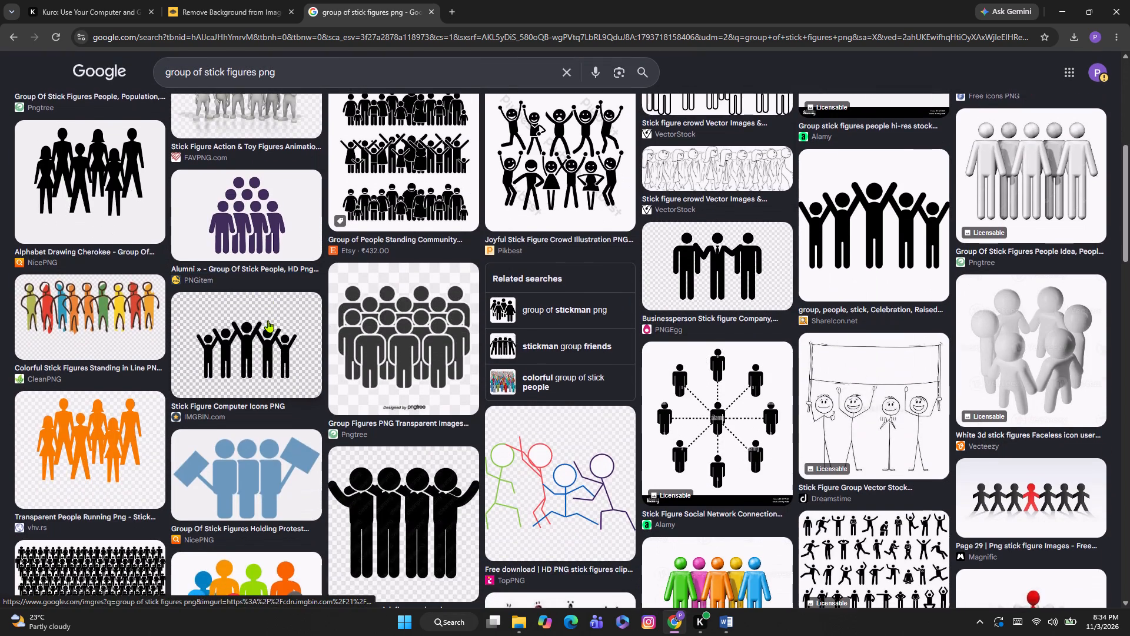
scroll(268, 320, down, 5)
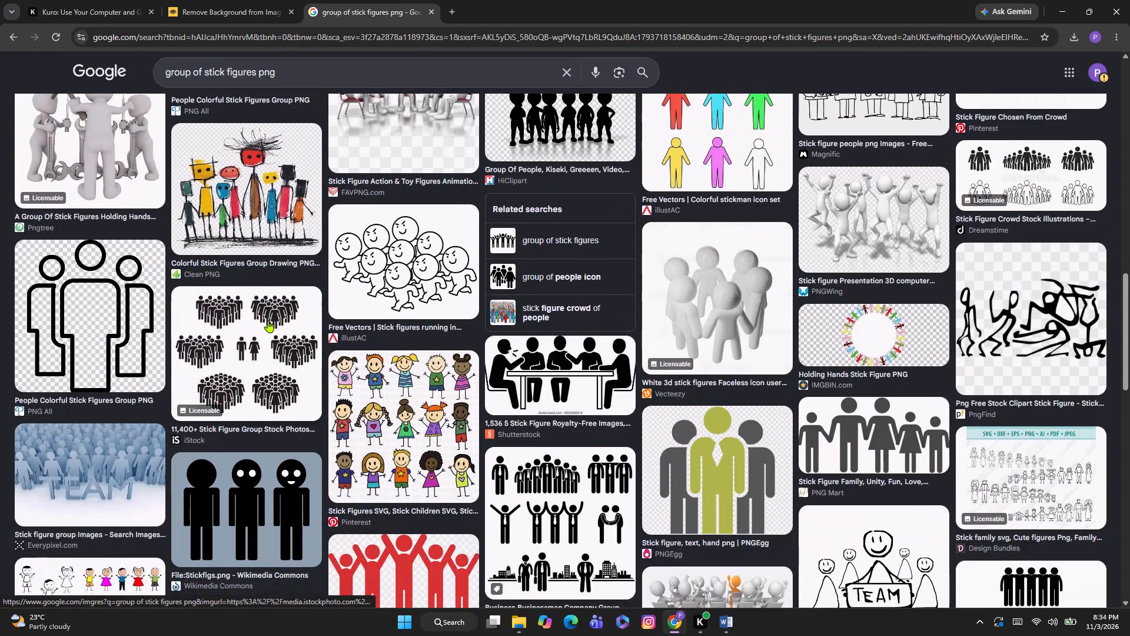
scroll(268, 320, down, 6)
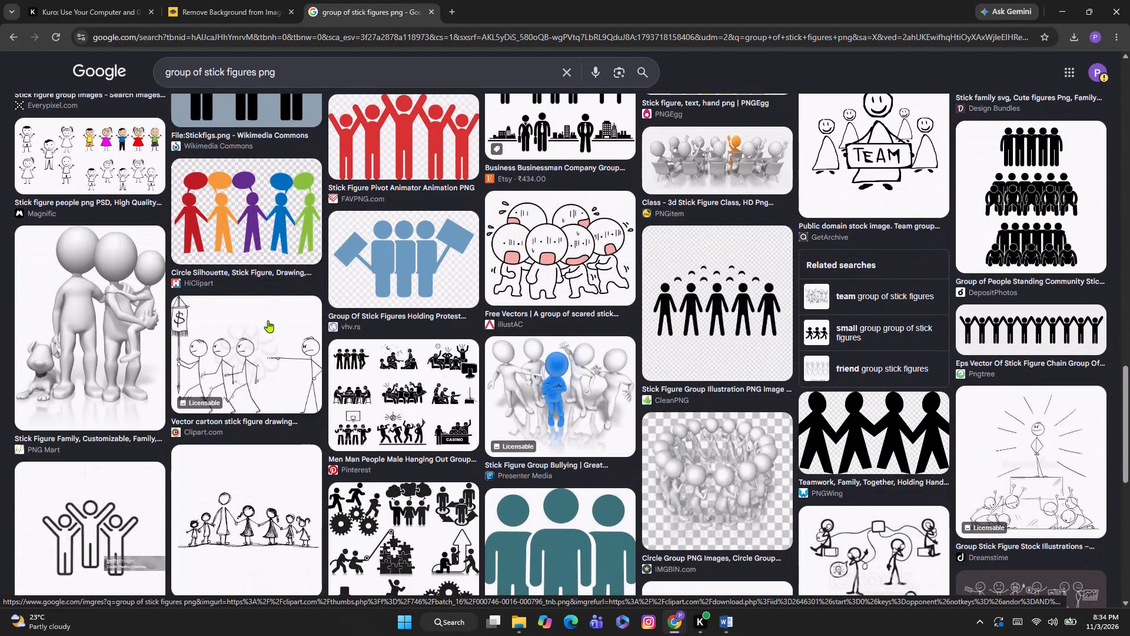
scroll(268, 320, down, 8)
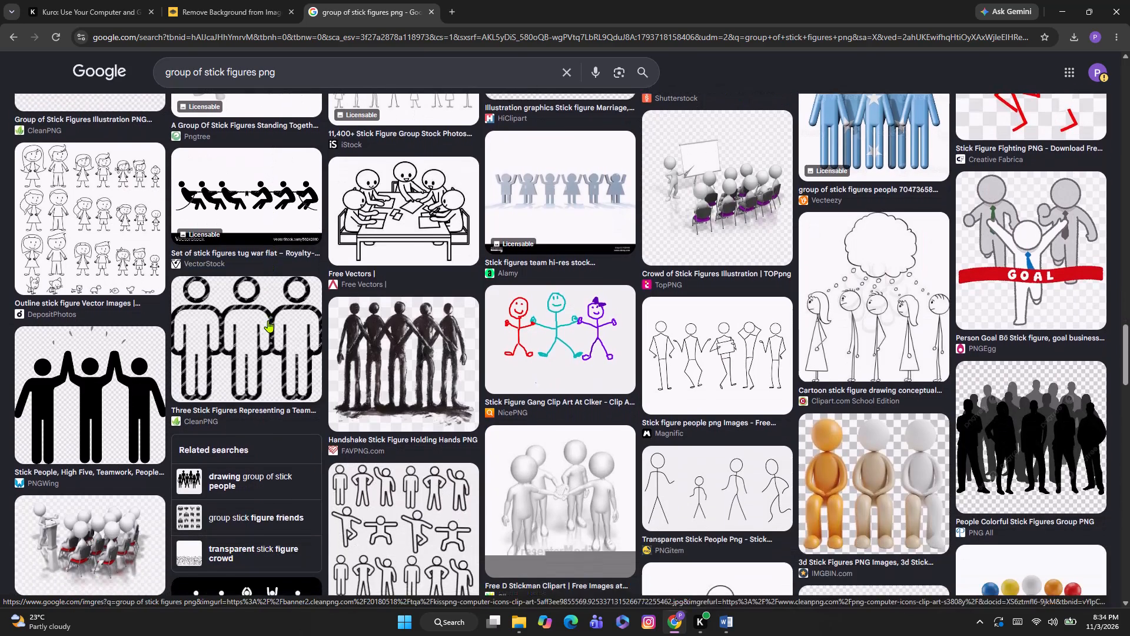
scroll(268, 320, down, 5)
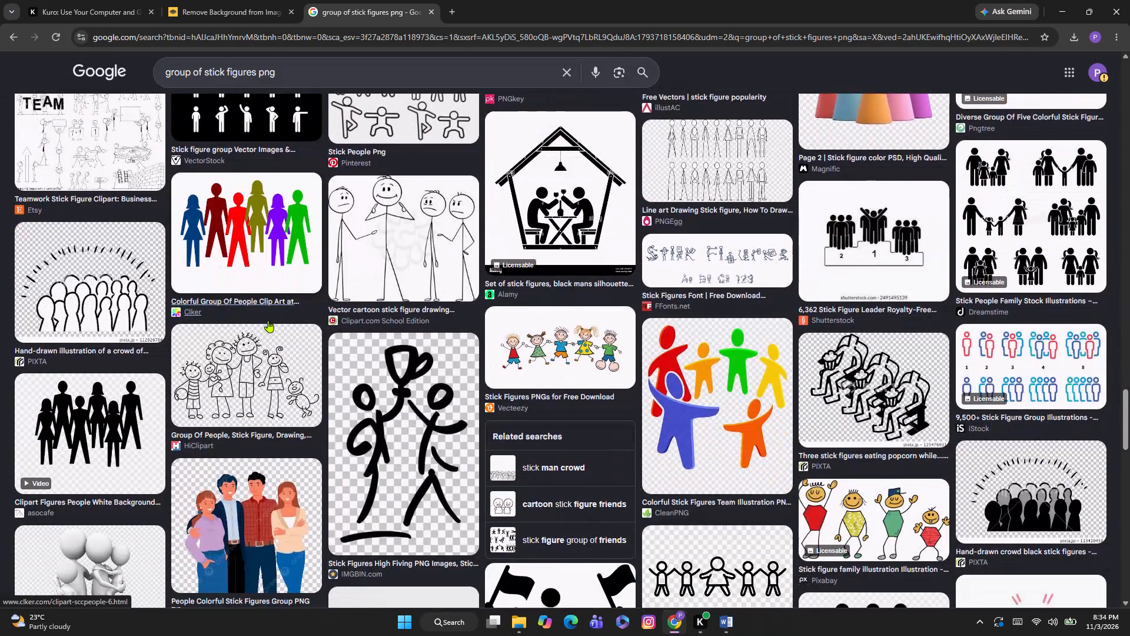
scroll(268, 320, down, 5)
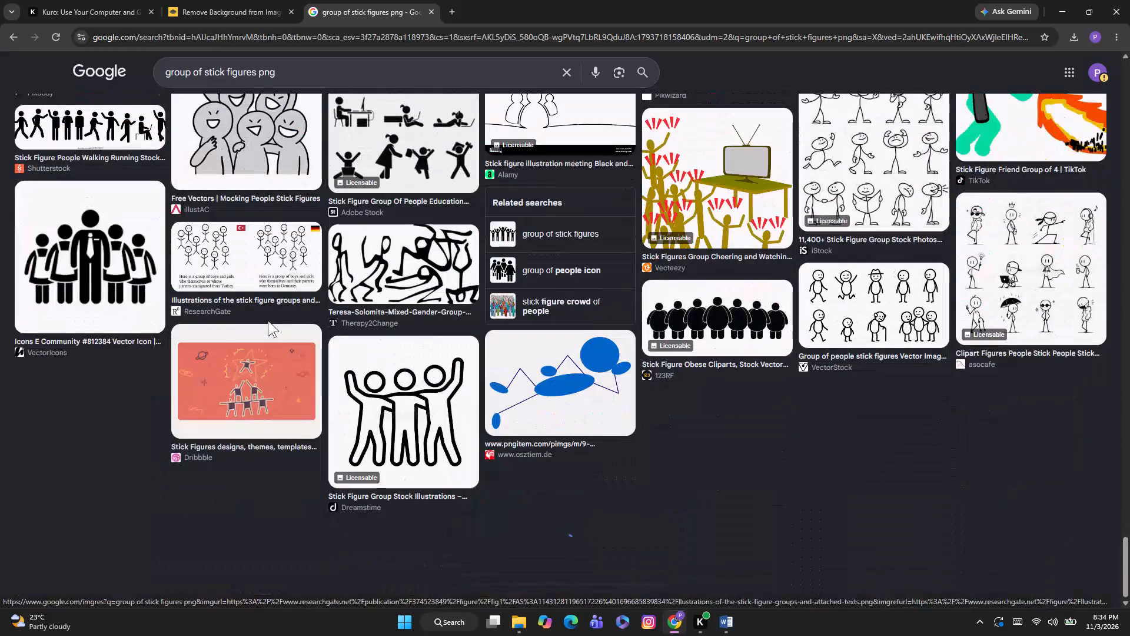
scroll(268, 320, up, 17)
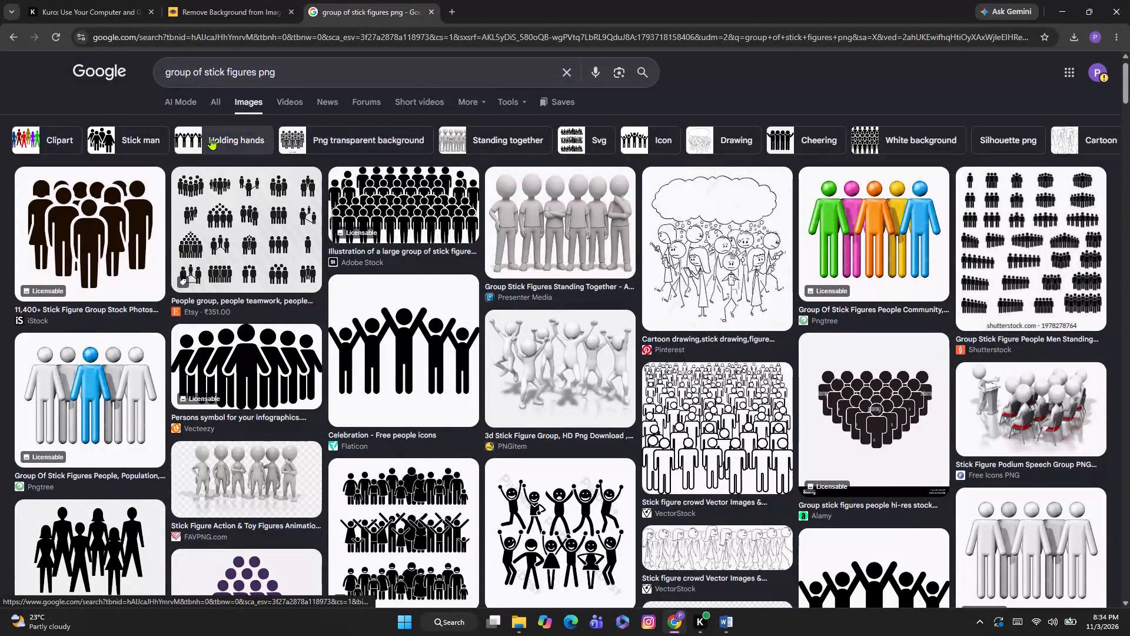
Narrow the image results to Stick man and preview the Alamy stick men crowd illustration.
click(118, 132)
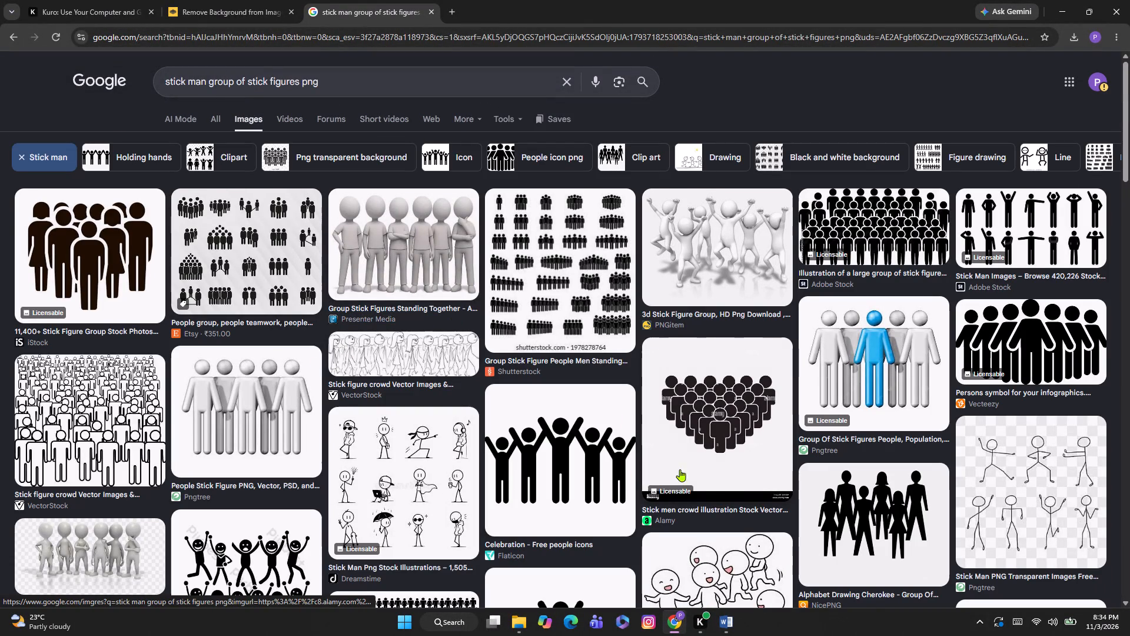
click(709, 447)
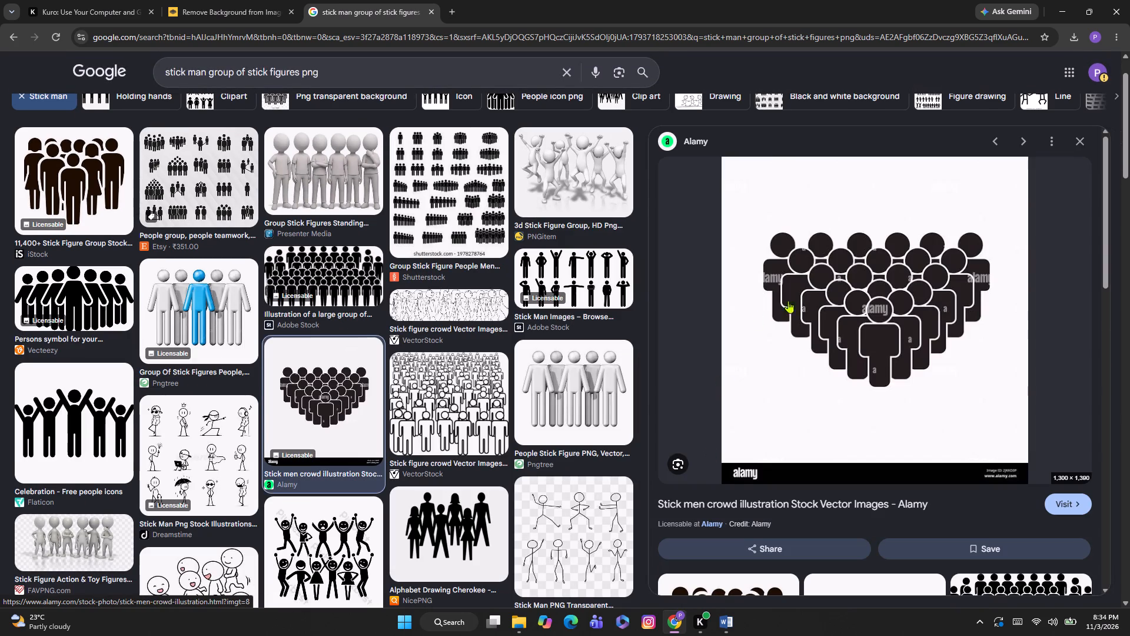
Save the previewed Alamy stick men crowd image to the Downloads folder as "stick man" in JPEG format.
right_click(828, 290)
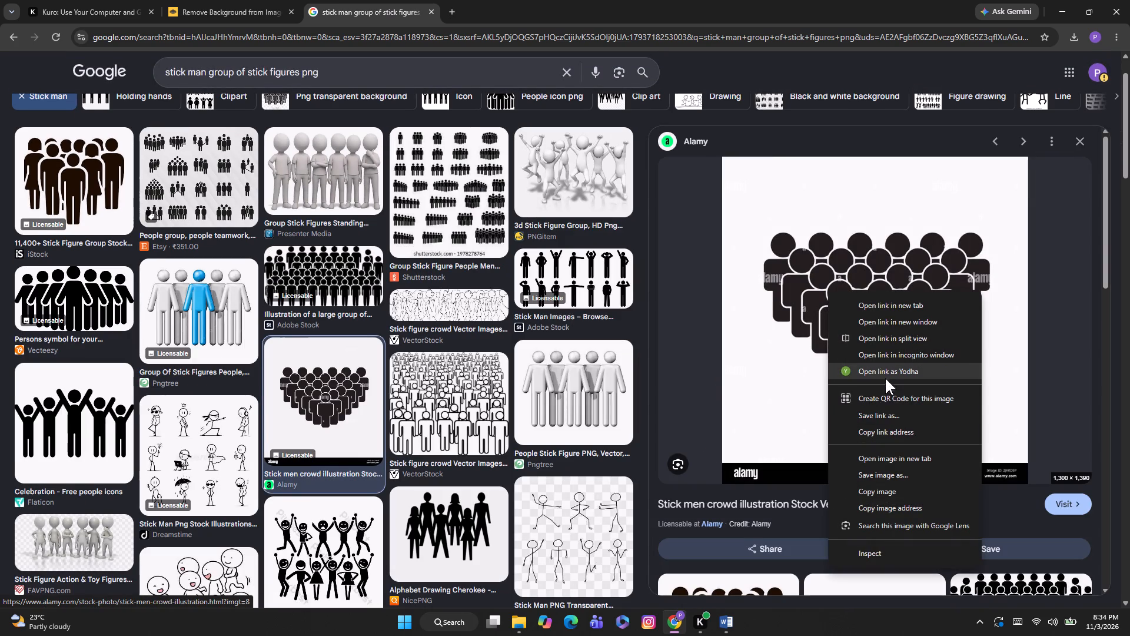
click(872, 479)
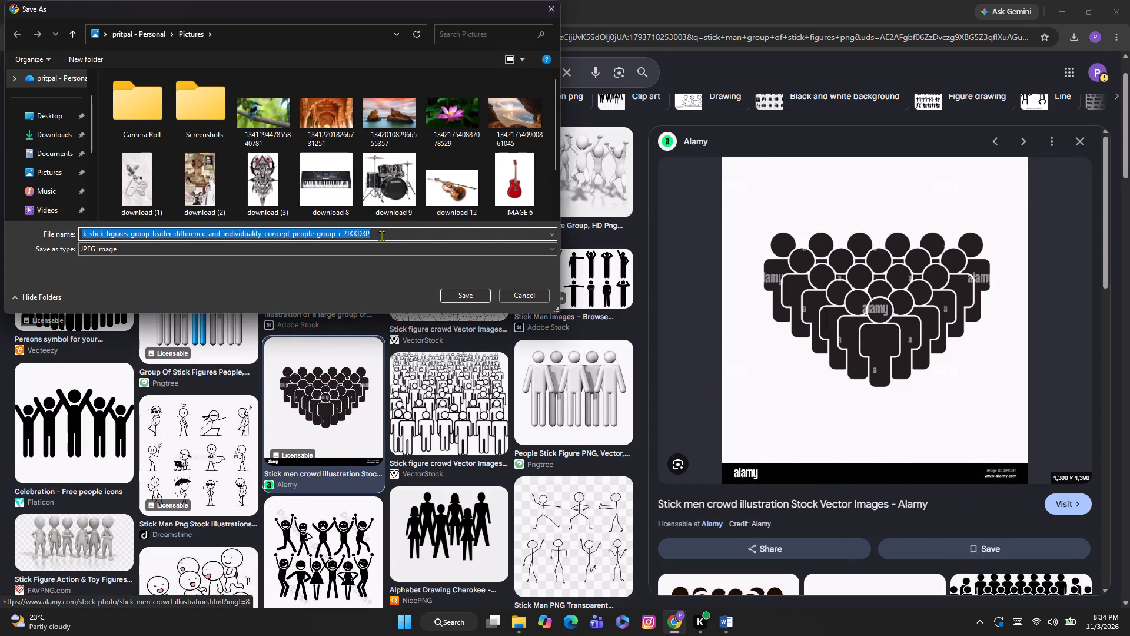
click(381, 236)
key(BackSpace)
key(BackSpace)
key(BackSpace)
key(BackSpace)
key(BackSpace)
key(BackSpace)
key(BackSpace)
key(BackSpace)
key(BackSpace)
key(BackSpace)
key(BackSpace)
key(BackSpace)
key(BackSpace)
key(BackSpace)
key(BackSpace)
key(BackSpace)
key(BackSpace)
key(BackSpace)
key(BackSpace)
key(BackSpace)
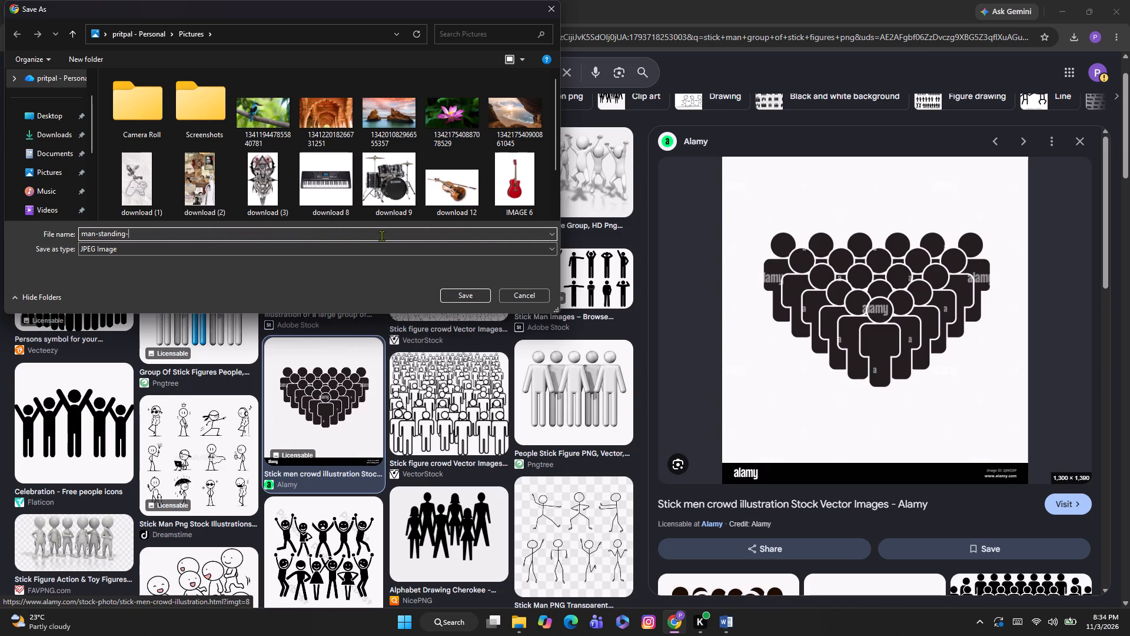
click(63, 132)
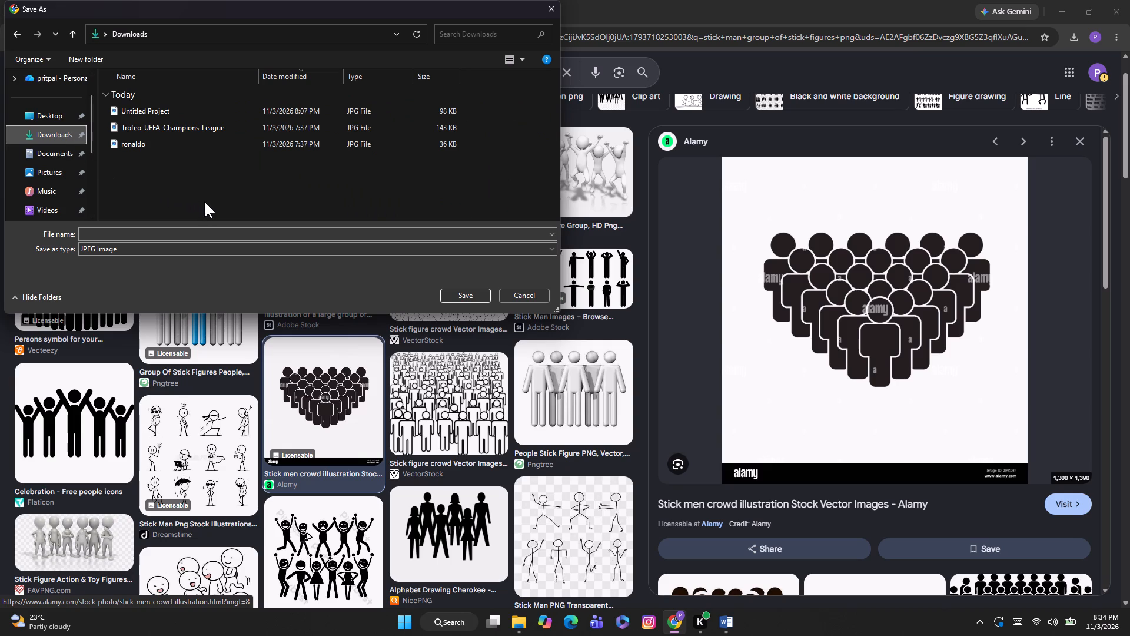
key(s)
key(s)
key(s)
click(197, 235)
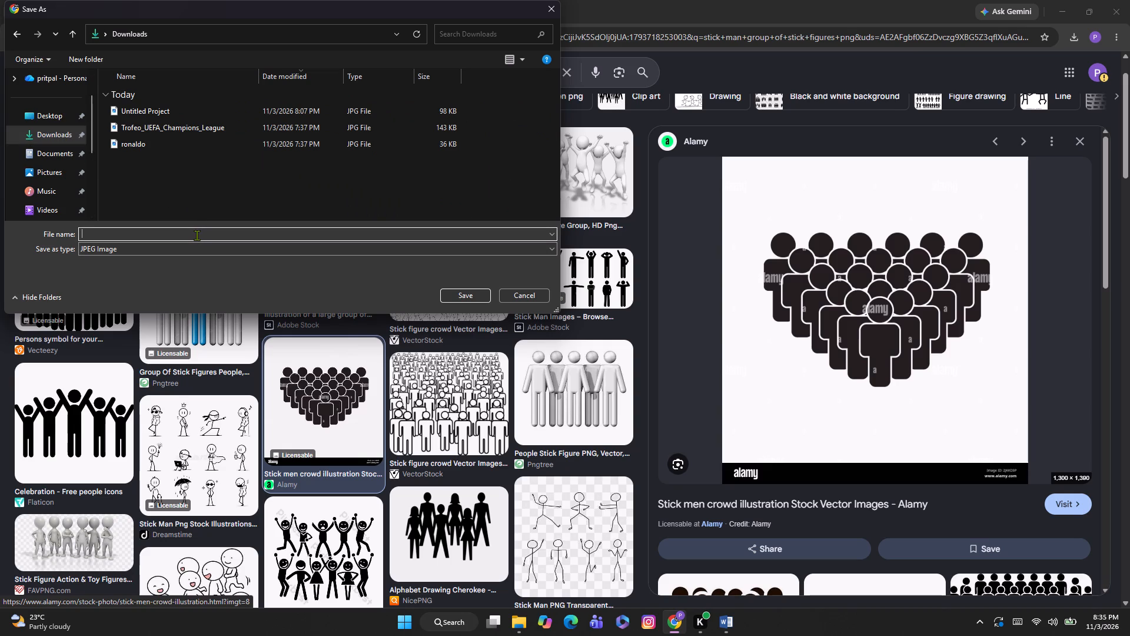
key(s)
text(tick man)
click(468, 290)
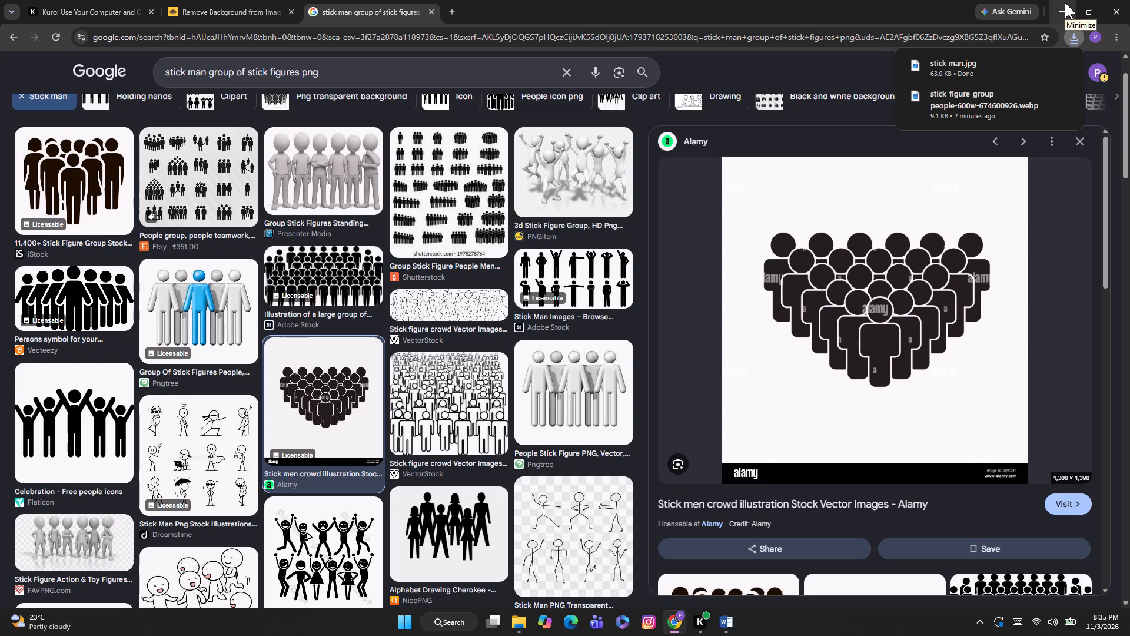
Upload the stick man image to remove.bg and download the free 483 x 517 preview with its background removed.
click(257, 1)
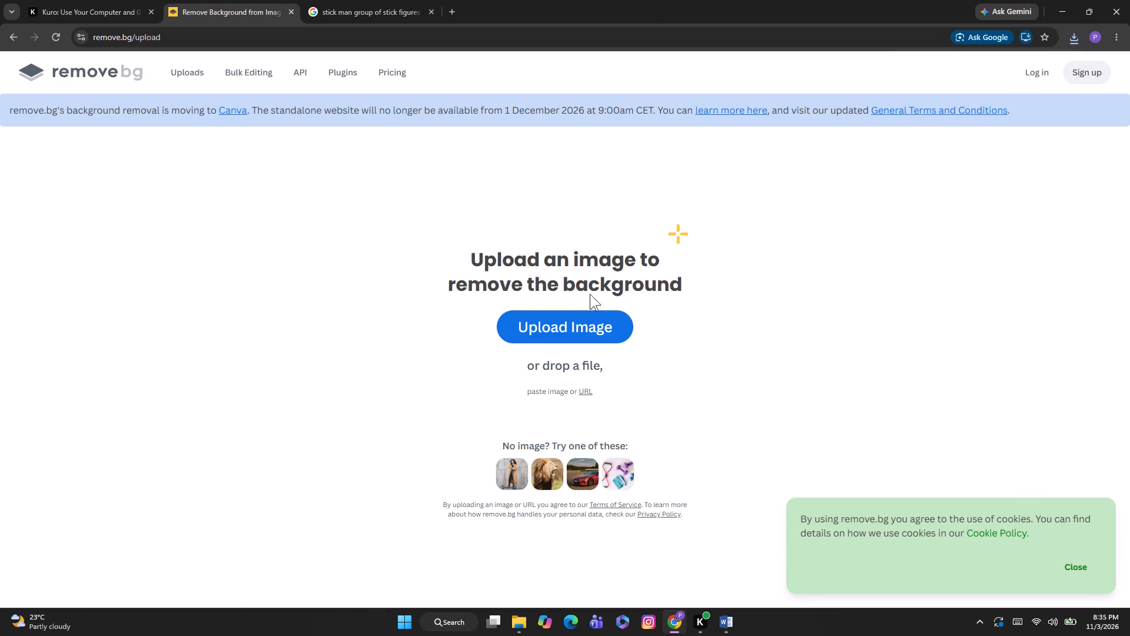
click(583, 319)
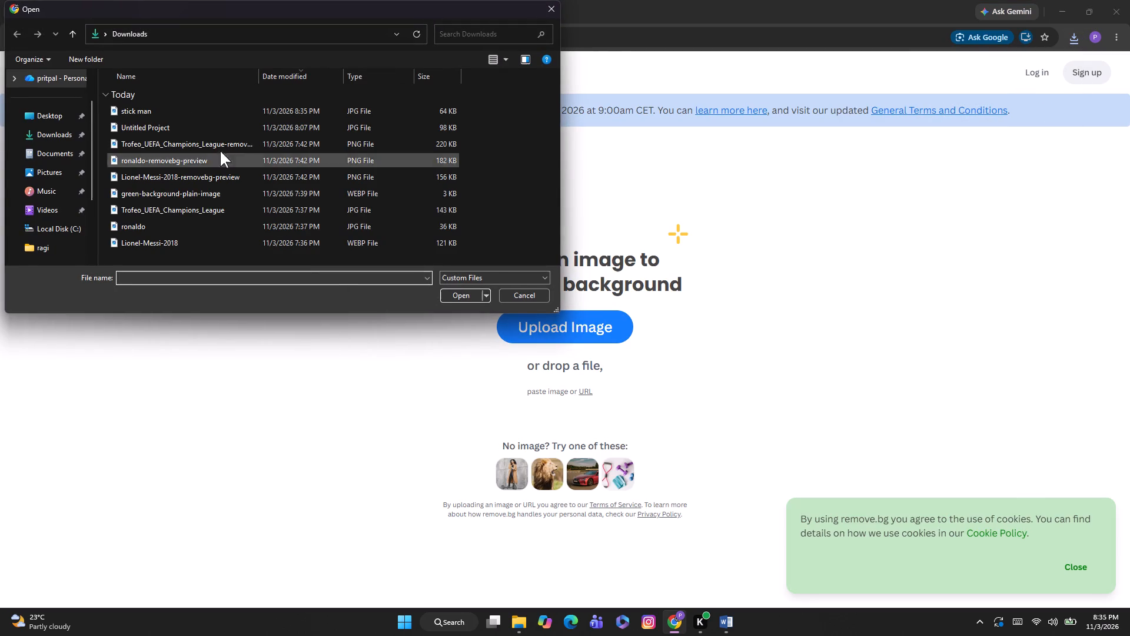
click(192, 108)
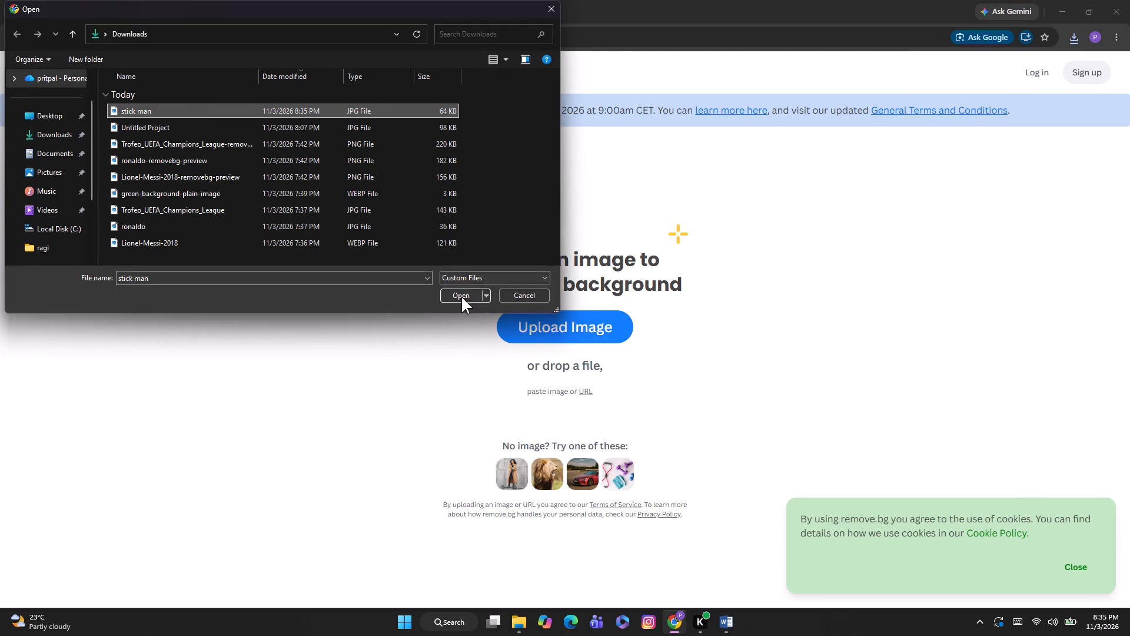
click(466, 299)
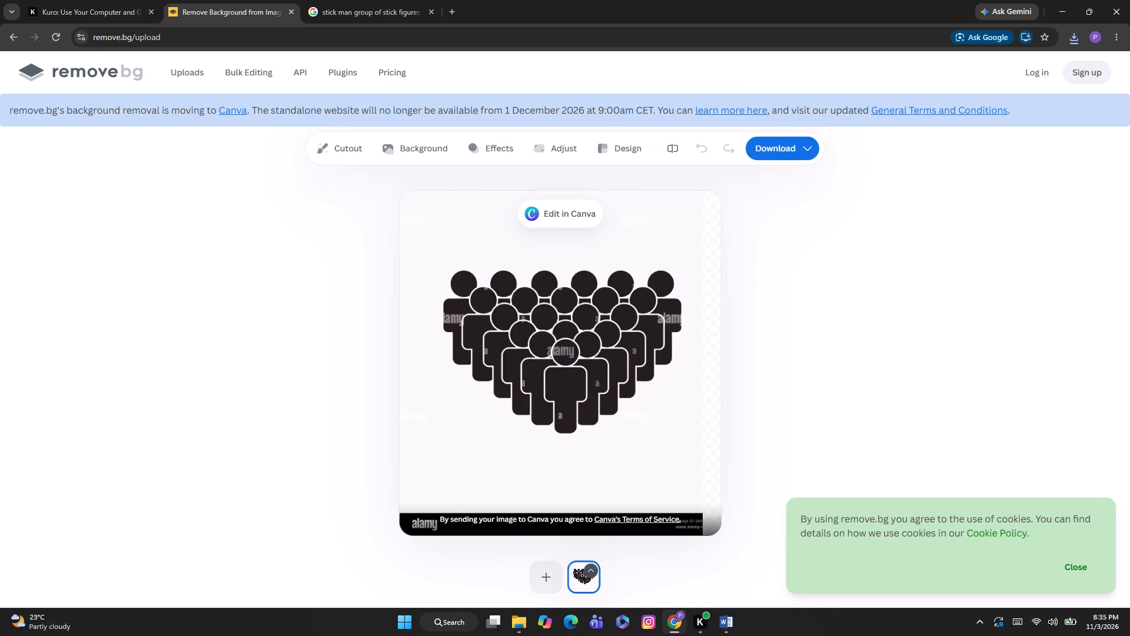
click(792, 142)
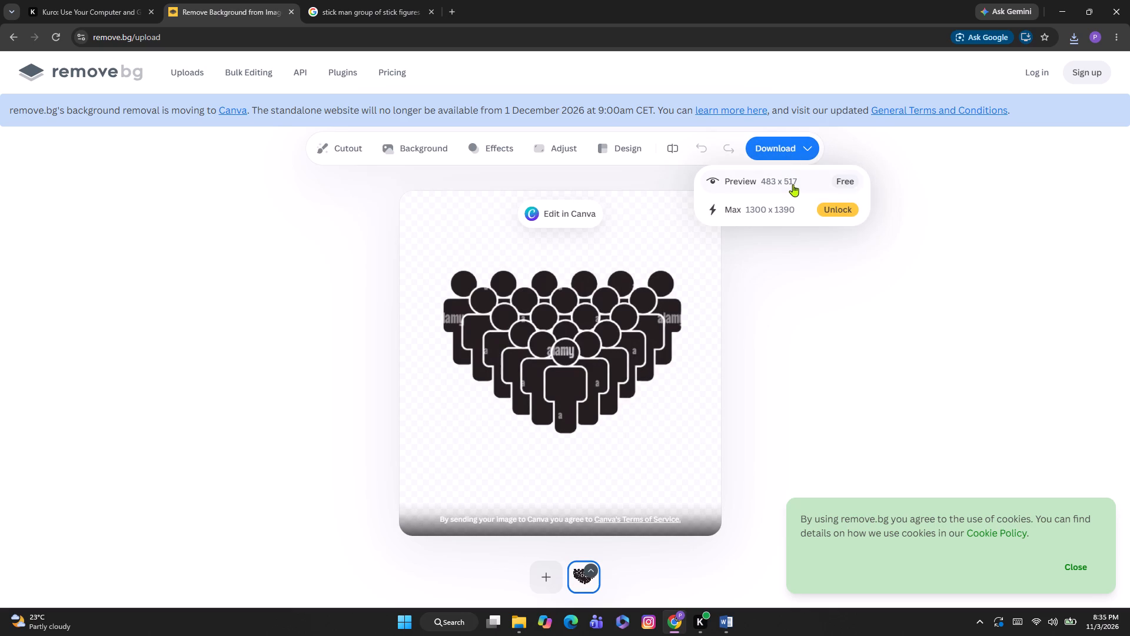
click(793, 185)
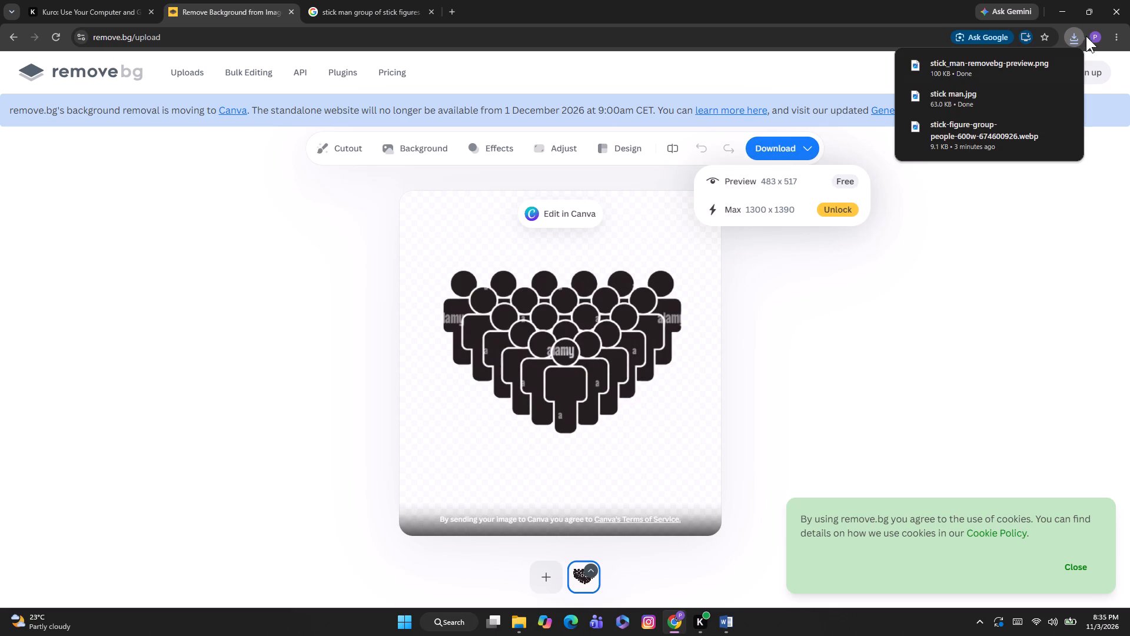
Switch to Word and change the fill of the blue rectangle below the LEAGUE CUM FORMAT bar to white.
click(729, 627)
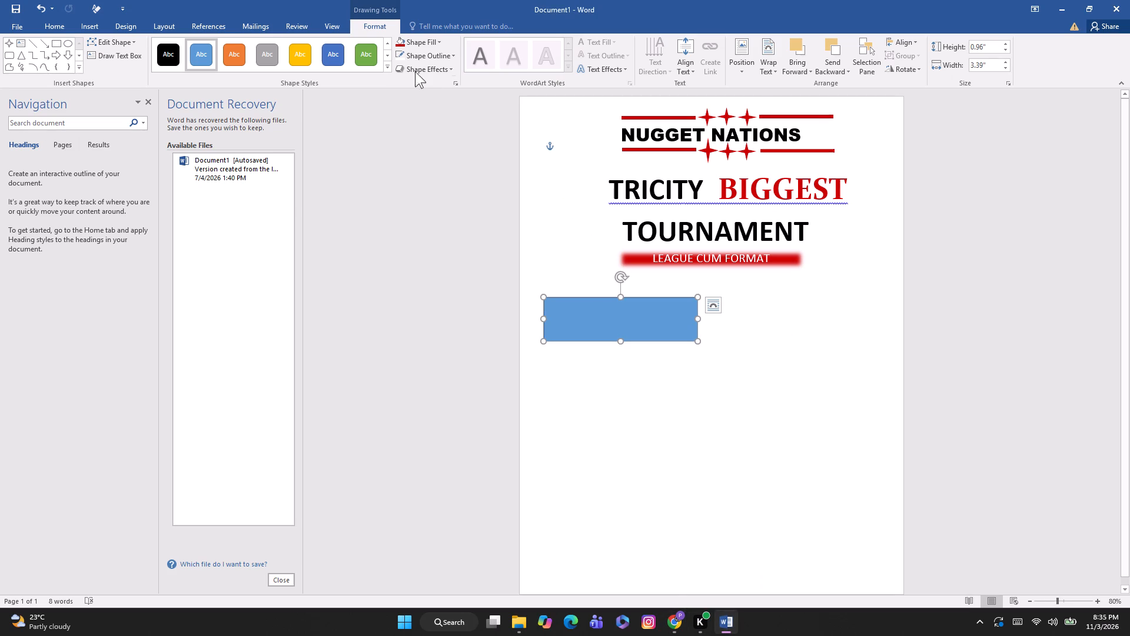
click(422, 52)
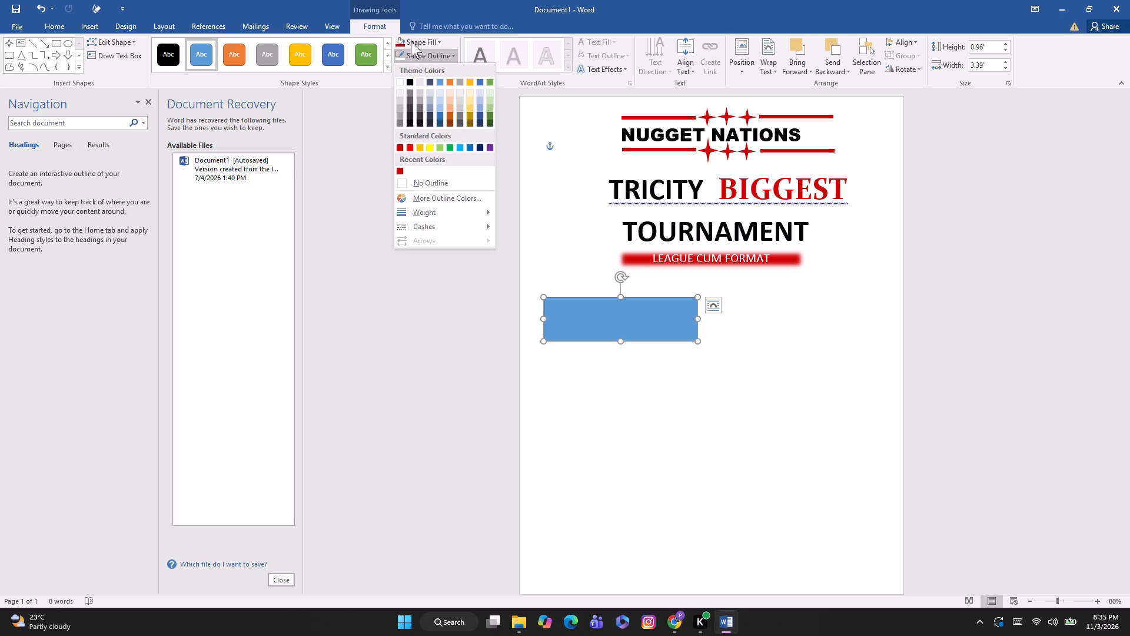
click(411, 38)
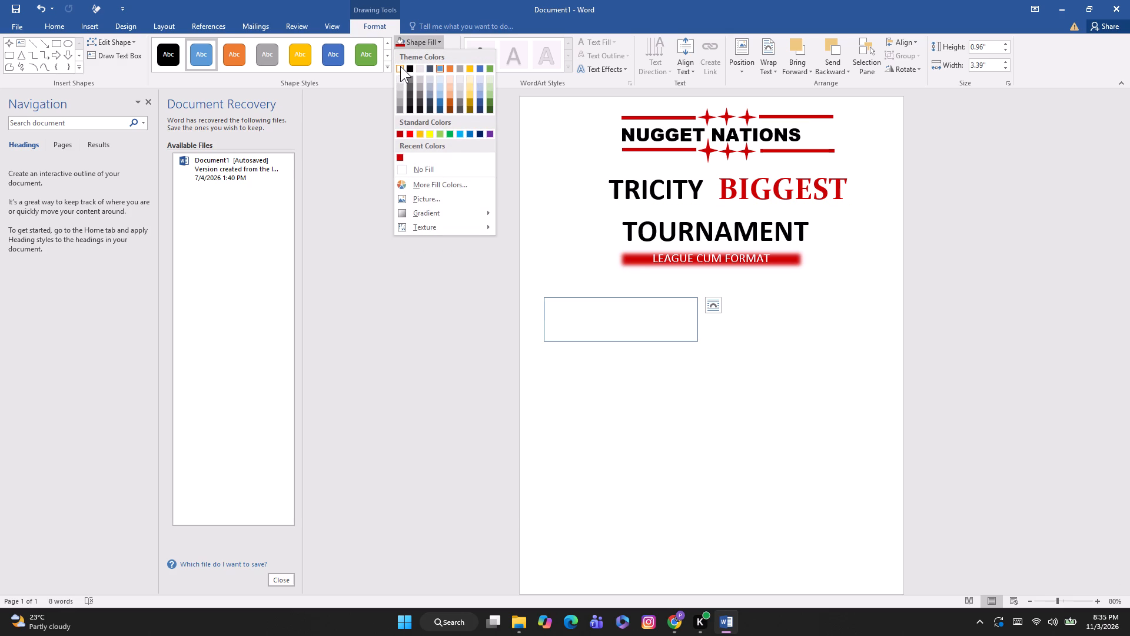
click(400, 66)
Add the text "6 A SIDE" inside the white rectangle, with "TOURNAMNET" on a second line.
right_click(626, 299)
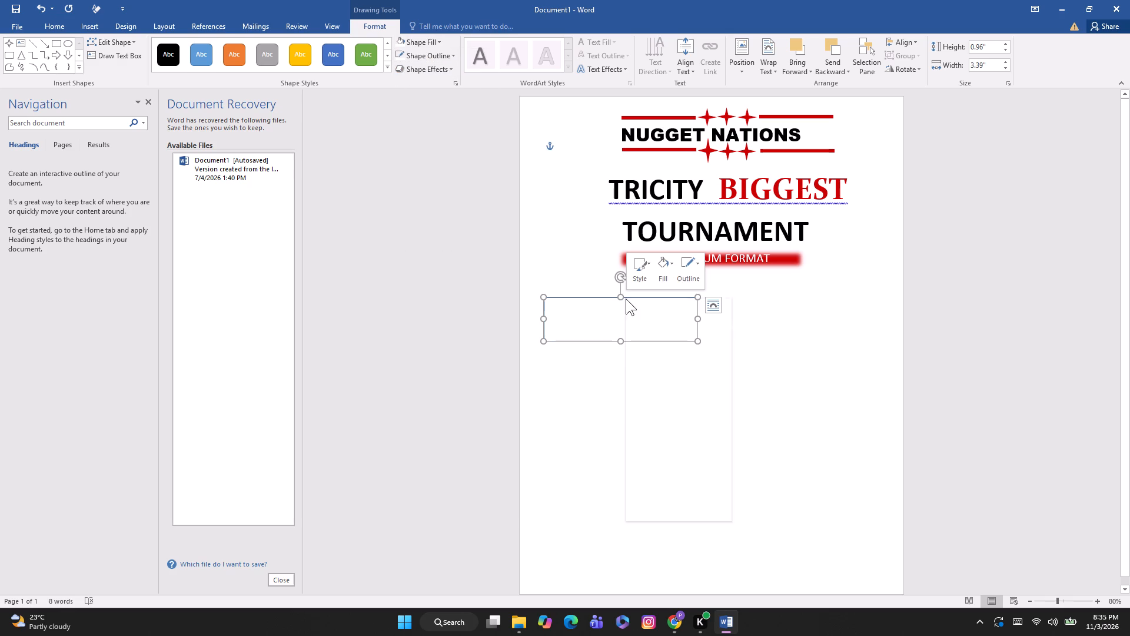
click(665, 372)
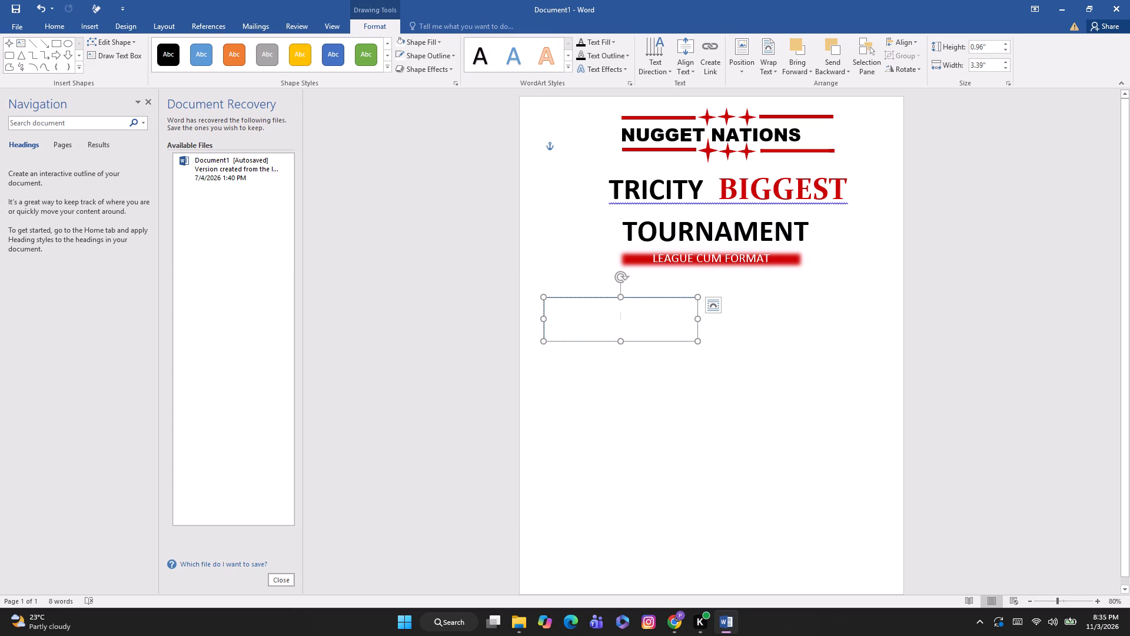
text(6 A)
key(space)
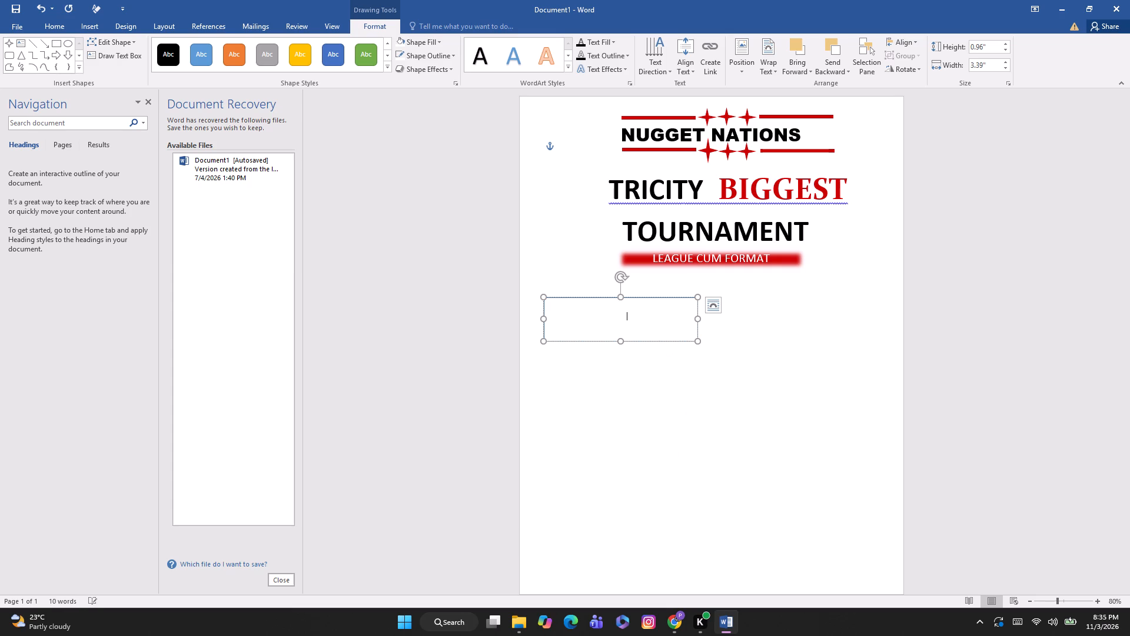
text(SIDE)
key(space)
key(Return)
text(TOR)
key(BackSpace)
key(BackSpace)
text(OURNAMNET)
key(space)
Format both lines of text in the rectangle as black, size 16 and bold.
drag(652, 323, 567, 303)
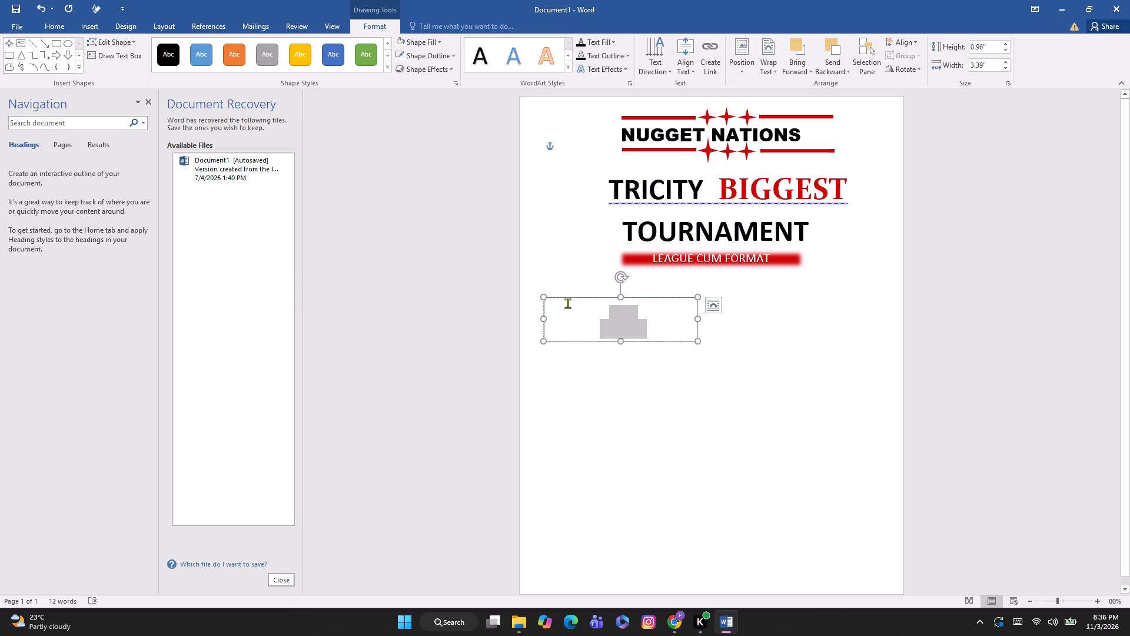
drag(567, 303, 568, 303)
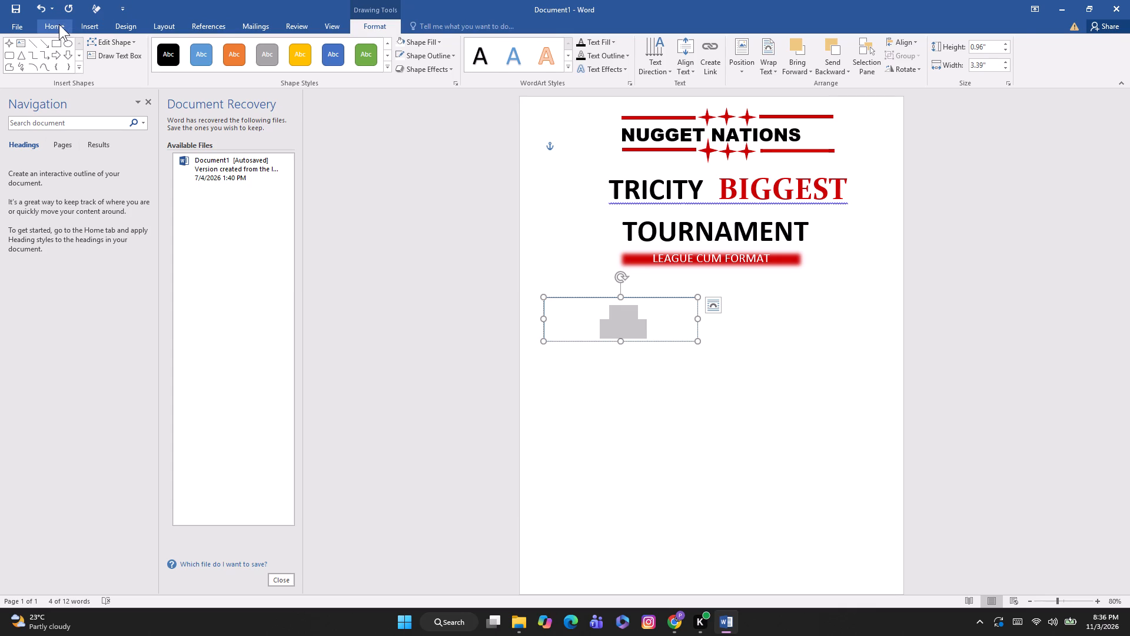
click(59, 24)
click(239, 64)
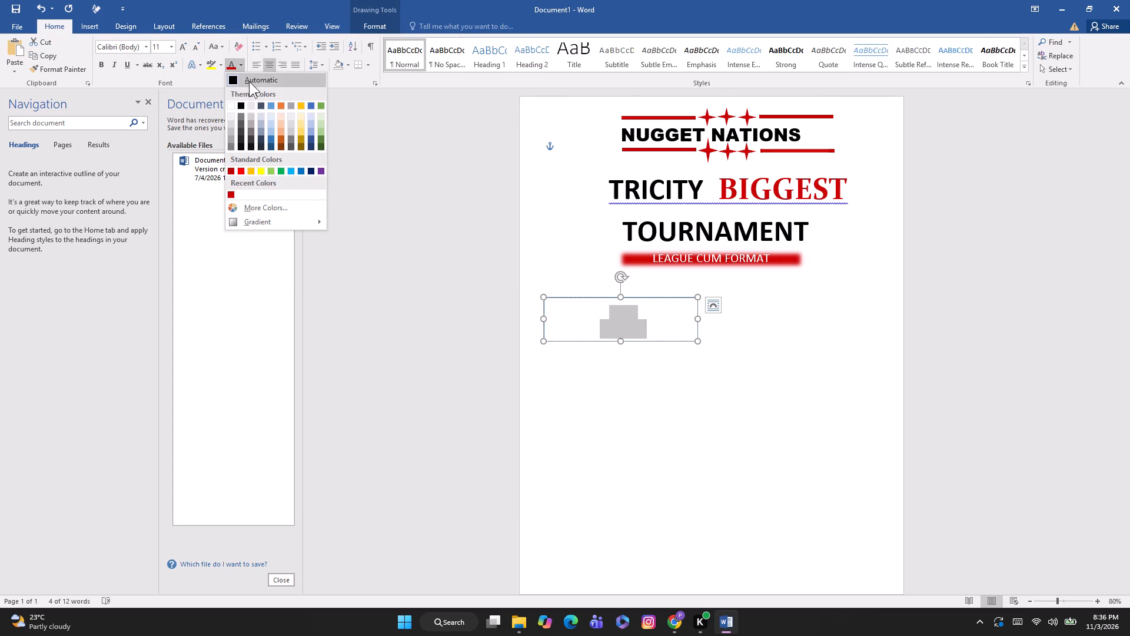
click(241, 107)
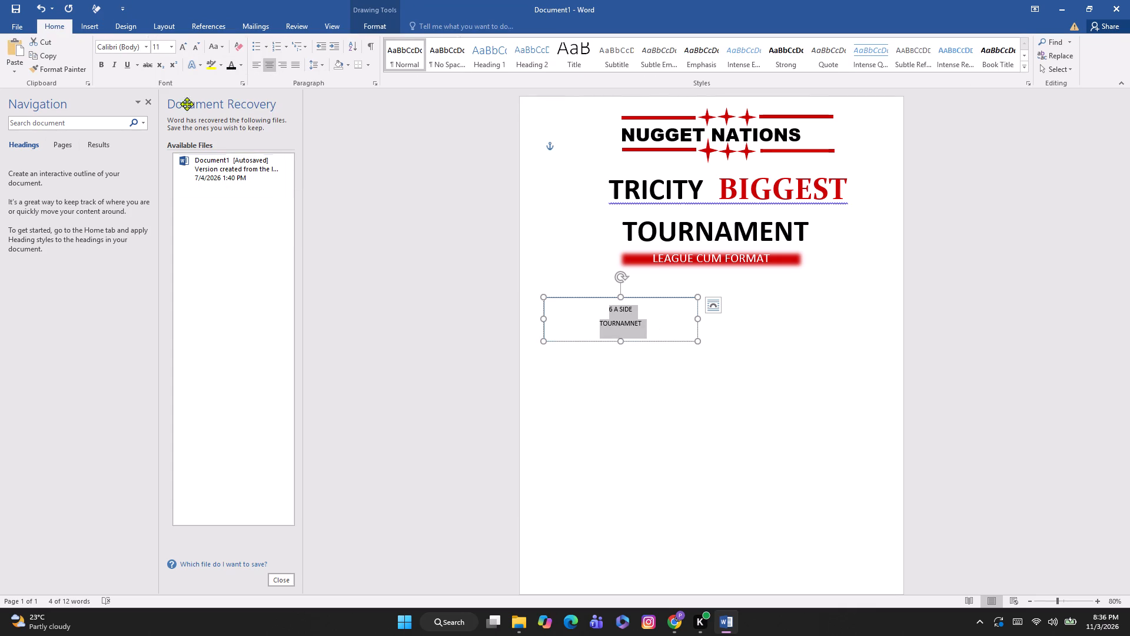
click(175, 49)
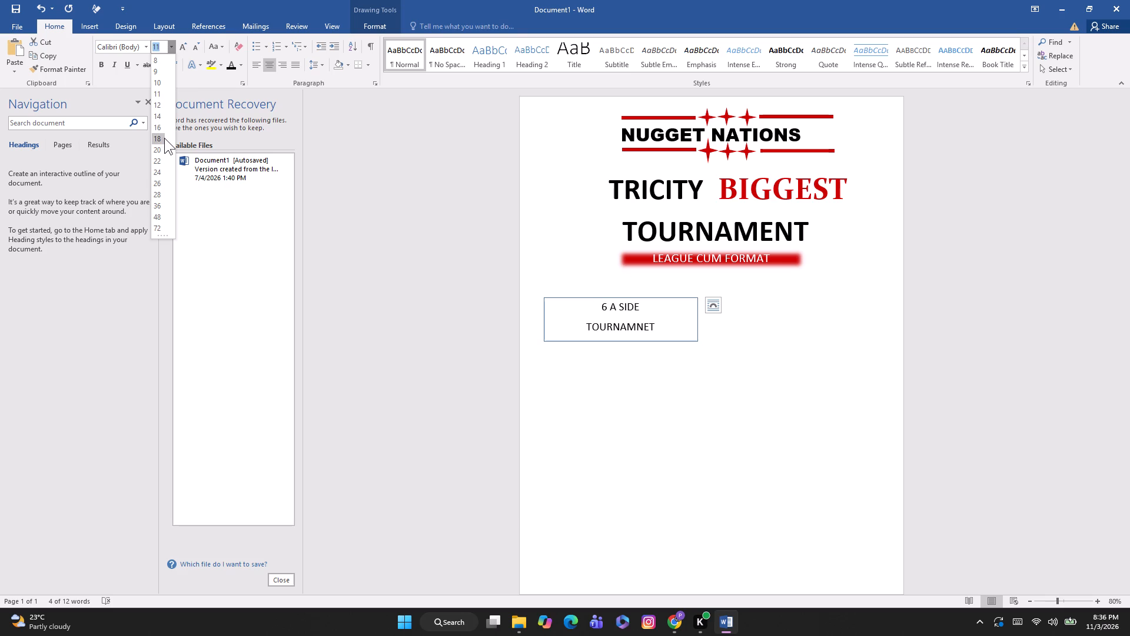
click(159, 125)
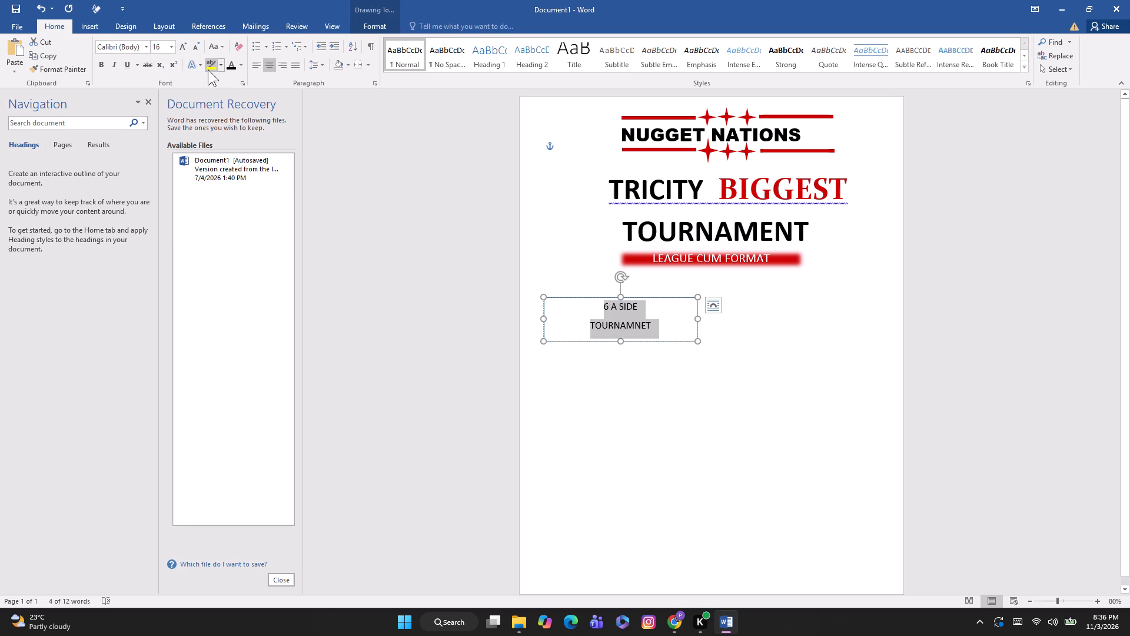
click(102, 65)
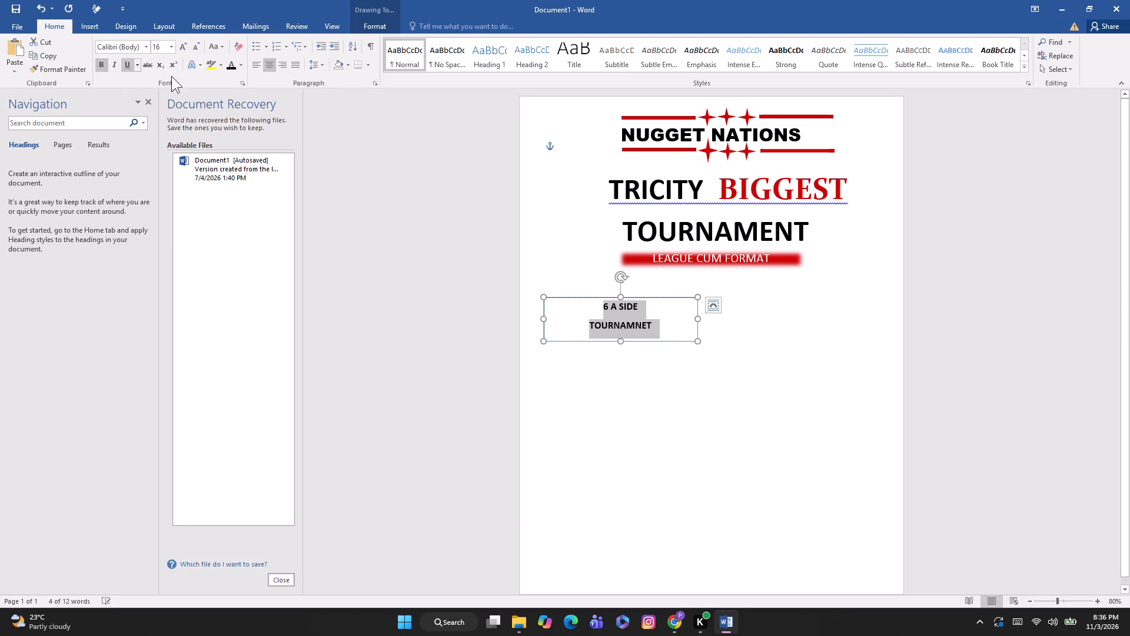
Widen the 6 A SIDE rectangle slightly and reduce its height to fit the two text lines more closely.
drag(696, 316, 706, 317)
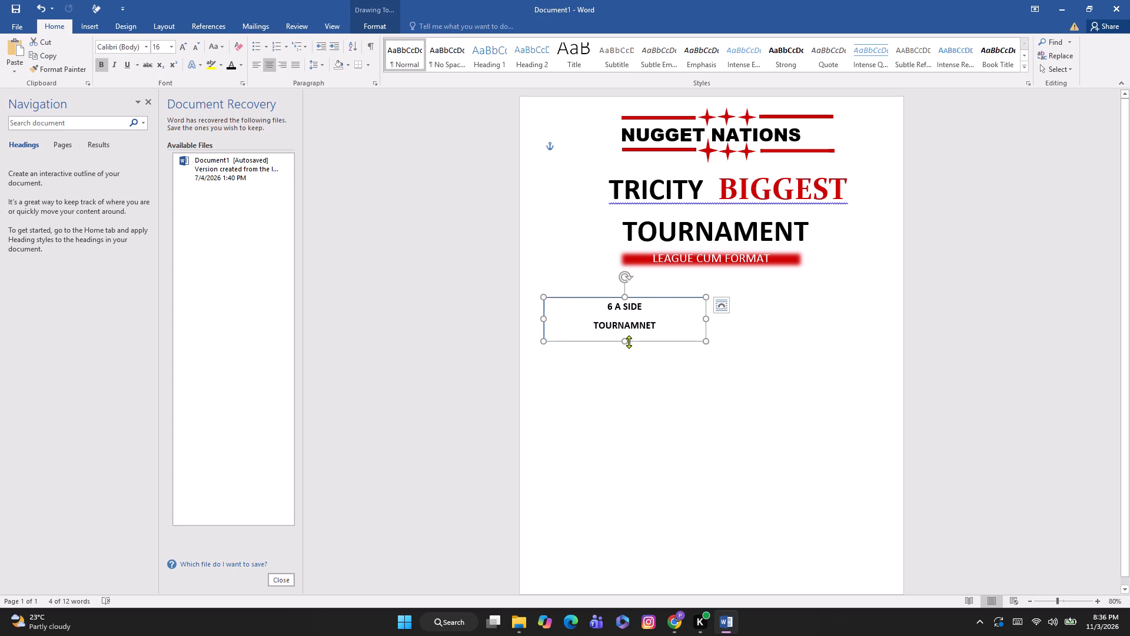
drag(626, 341, 626, 333)
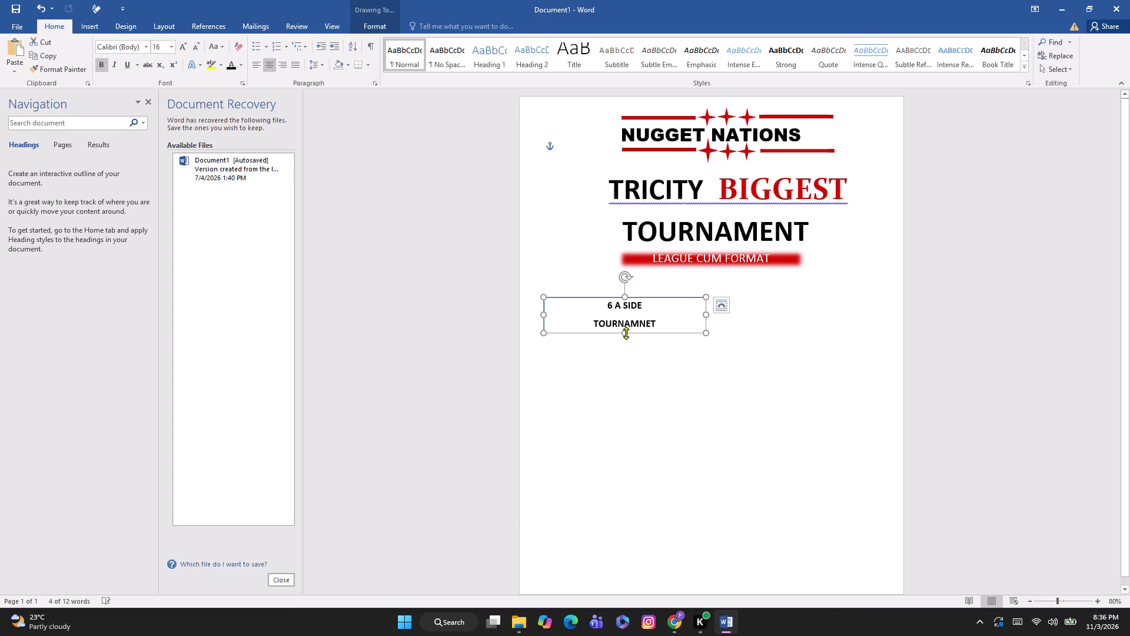
Reduce the line spacing of the TOURNAMNET line in the rectangle.
click(322, 64)
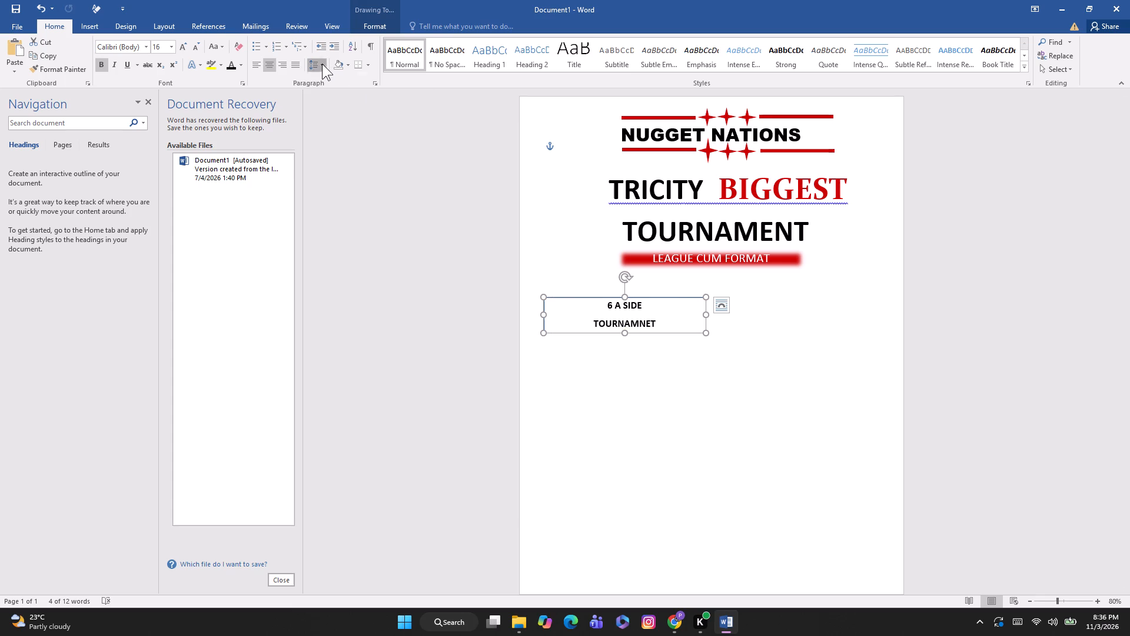
click(331, 85)
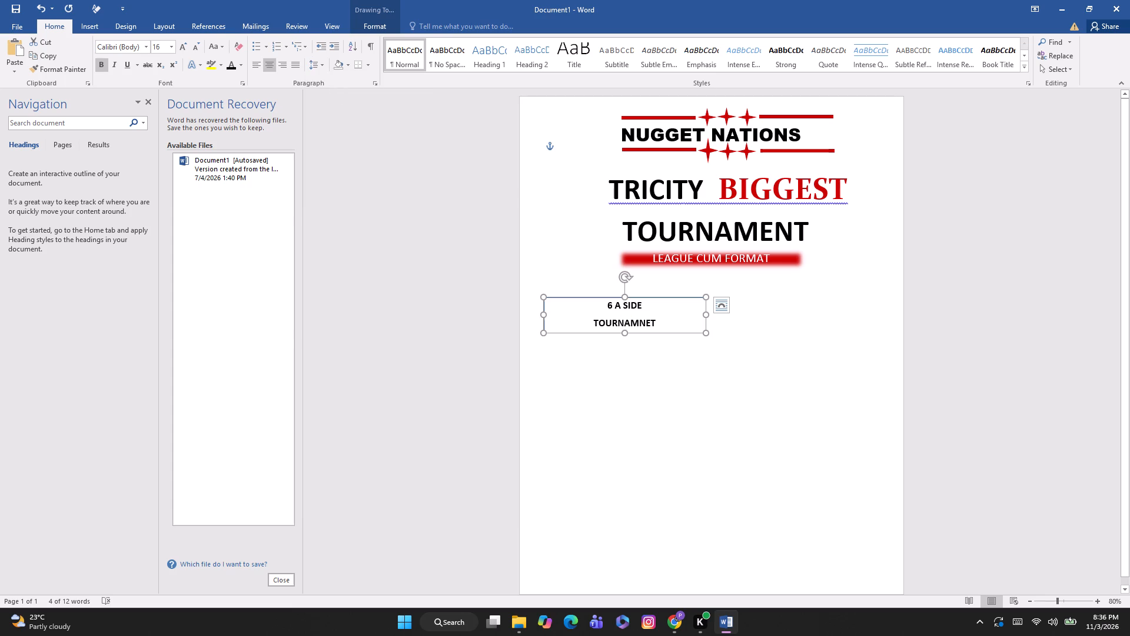
Delete the word TOURNAMNET from the second line of the rectangle.
drag(669, 323, 610, 325)
drag(610, 325, 581, 329)
key(BackSpace)
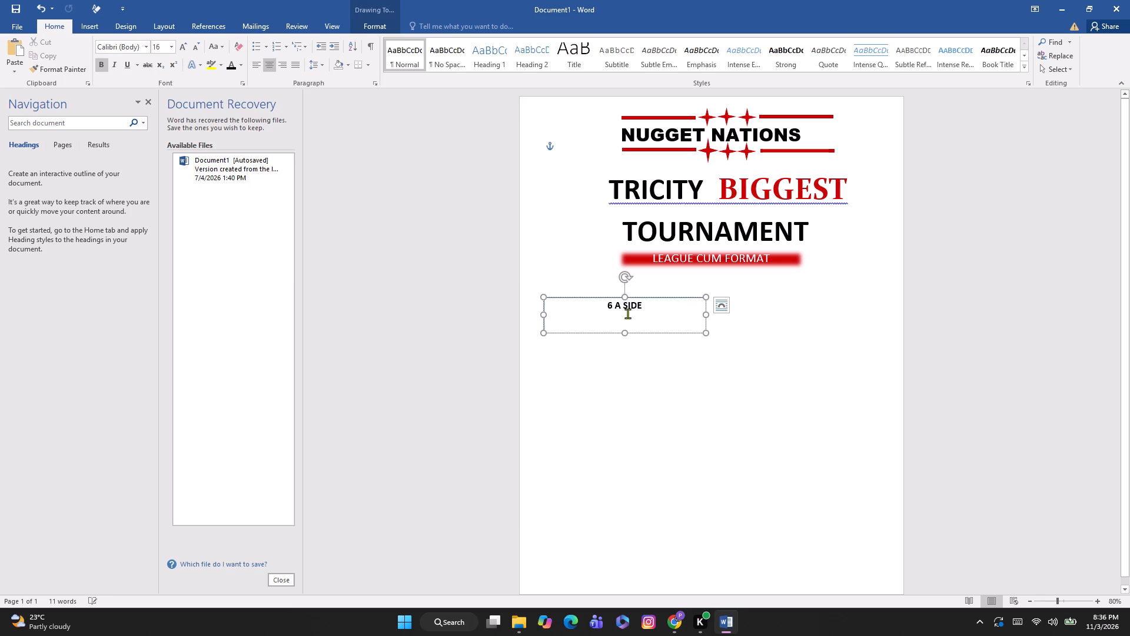
Shrink the rectangle so it fits closely around the single 6 A SIDE line, and shift it toward the page's left side.
drag(623, 330, 625, 313)
drag(544, 306, 579, 302)
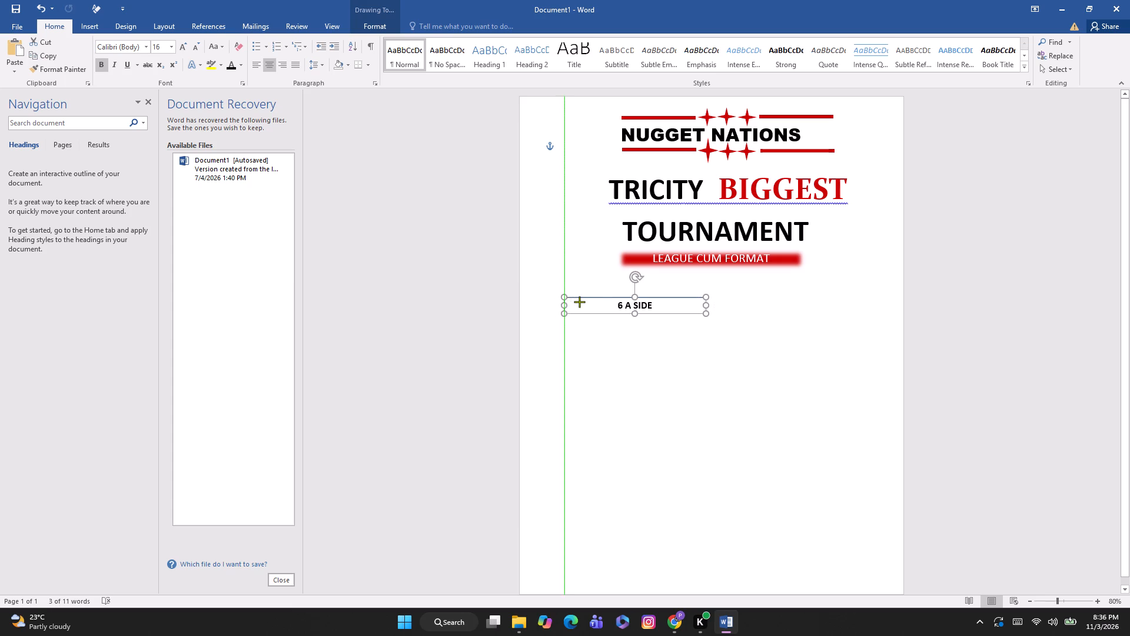
drag(579, 302, 583, 302)
drag(583, 302, 651, 303)
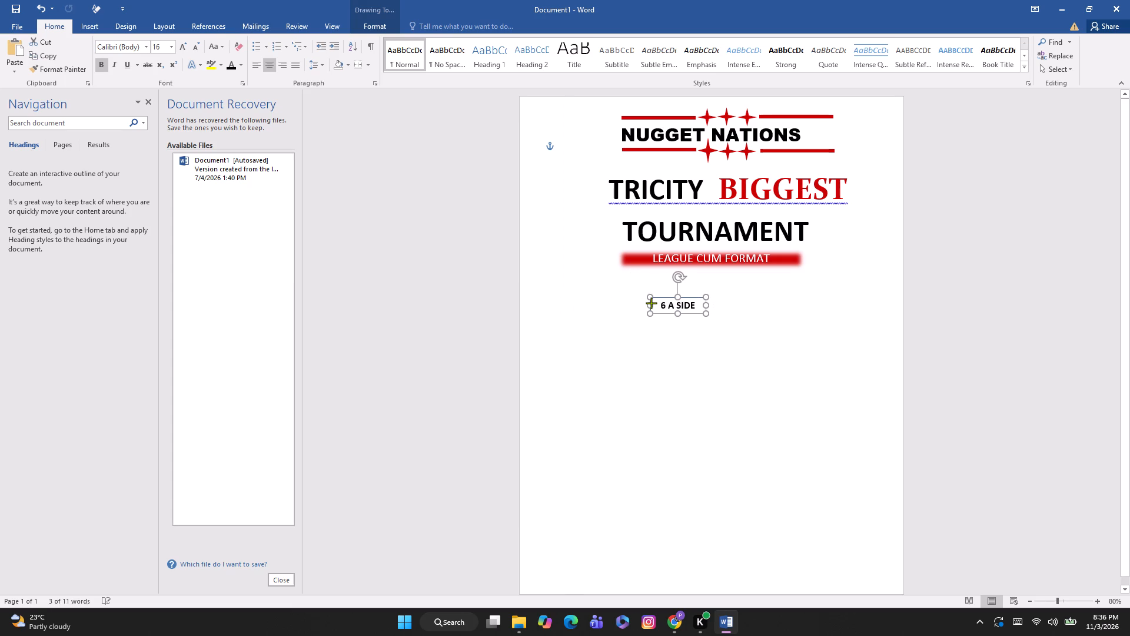
drag(651, 303, 654, 303)
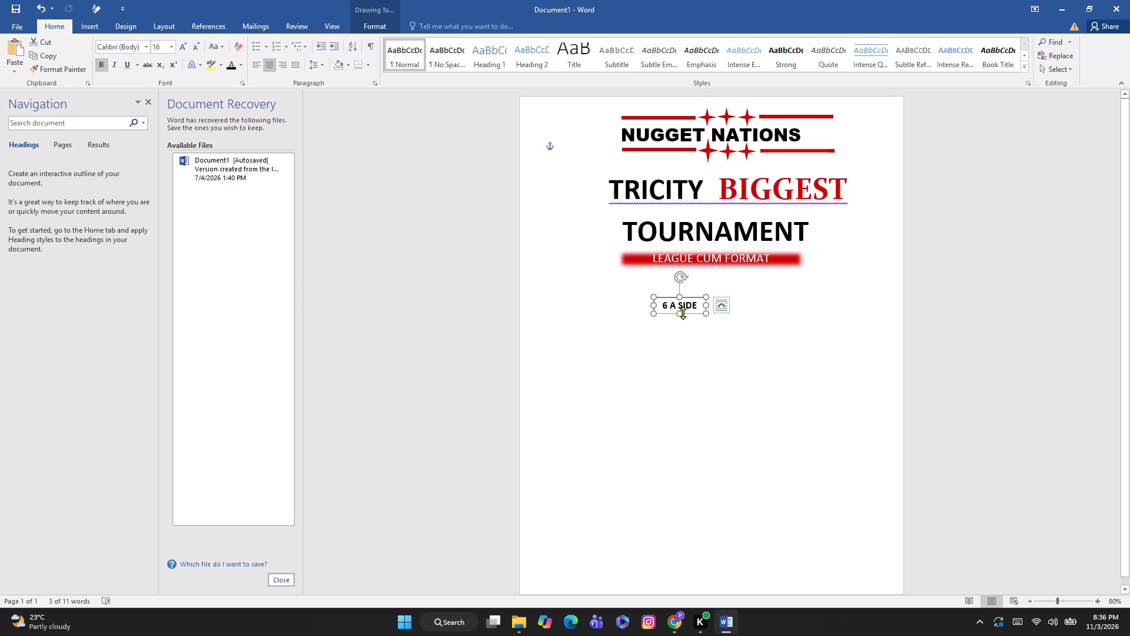
drag(688, 297, 687, 297)
drag(687, 297, 636, 303)
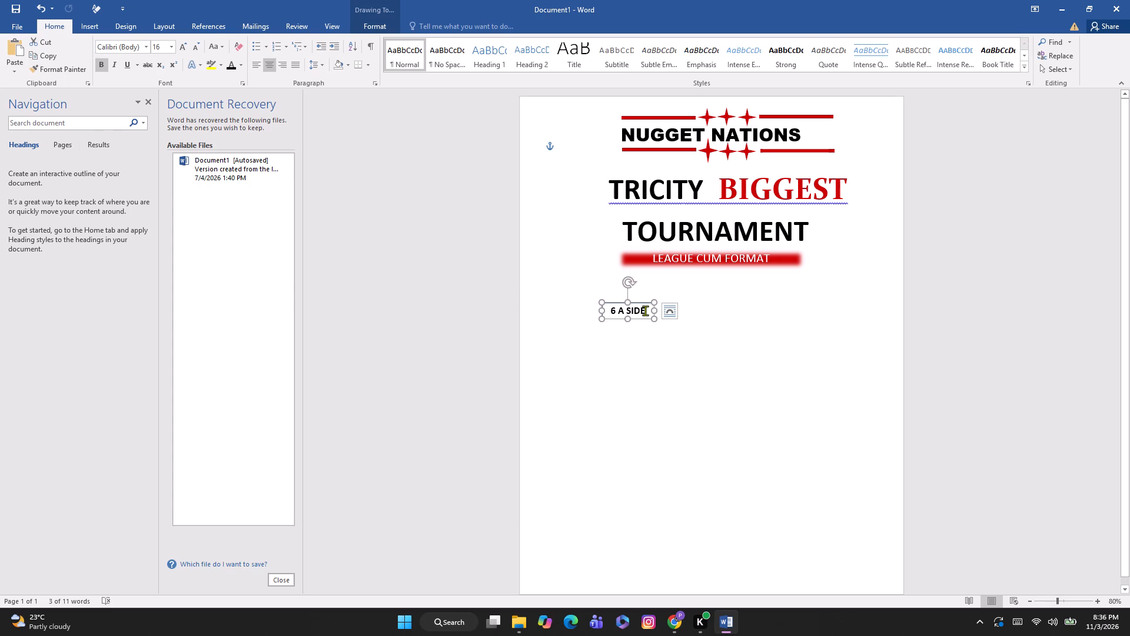
Preview alternative fonts on the 6 A SIDE text, such as Arial Black, Berlin Sans FB Demi, Bookman Old Style and Bahnschrift.
drag(645, 310, 605, 310)
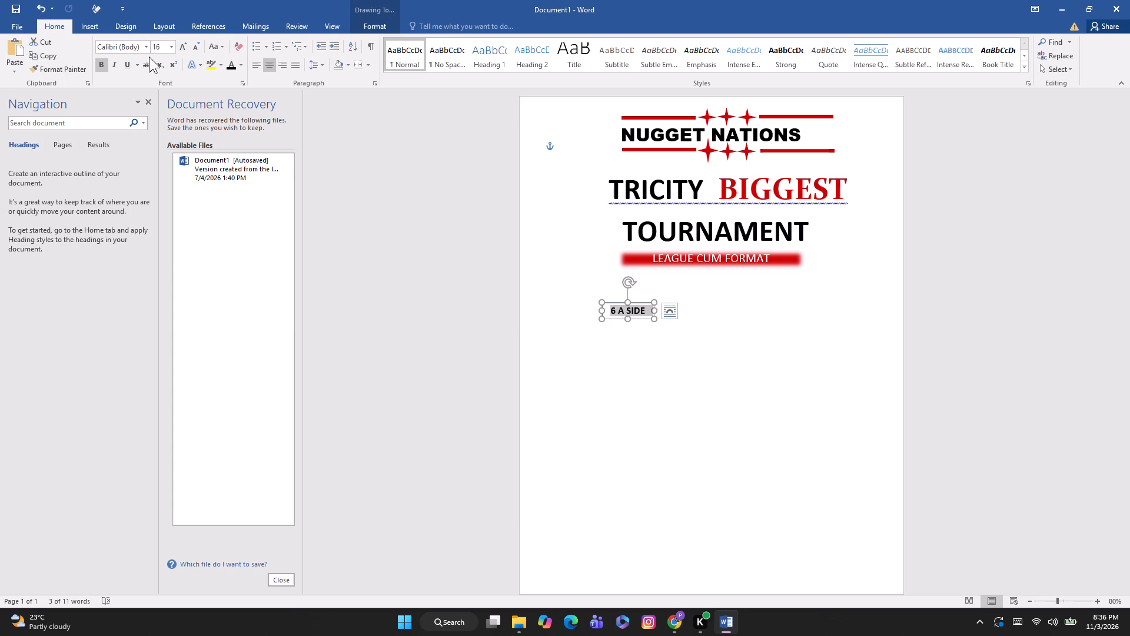
click(146, 47)
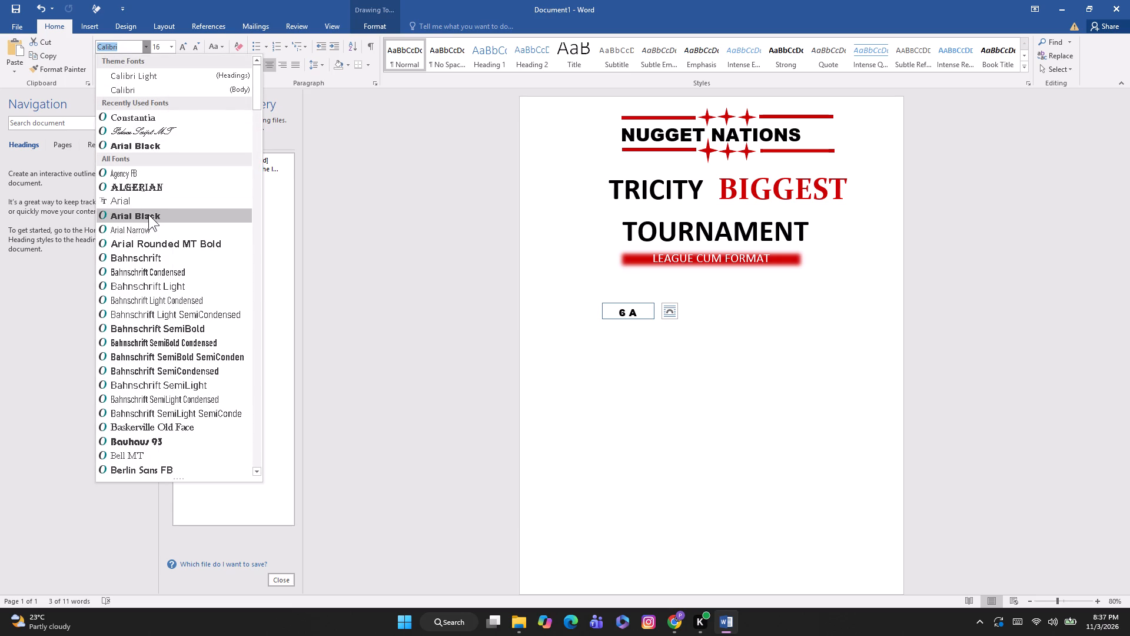
key(Down)
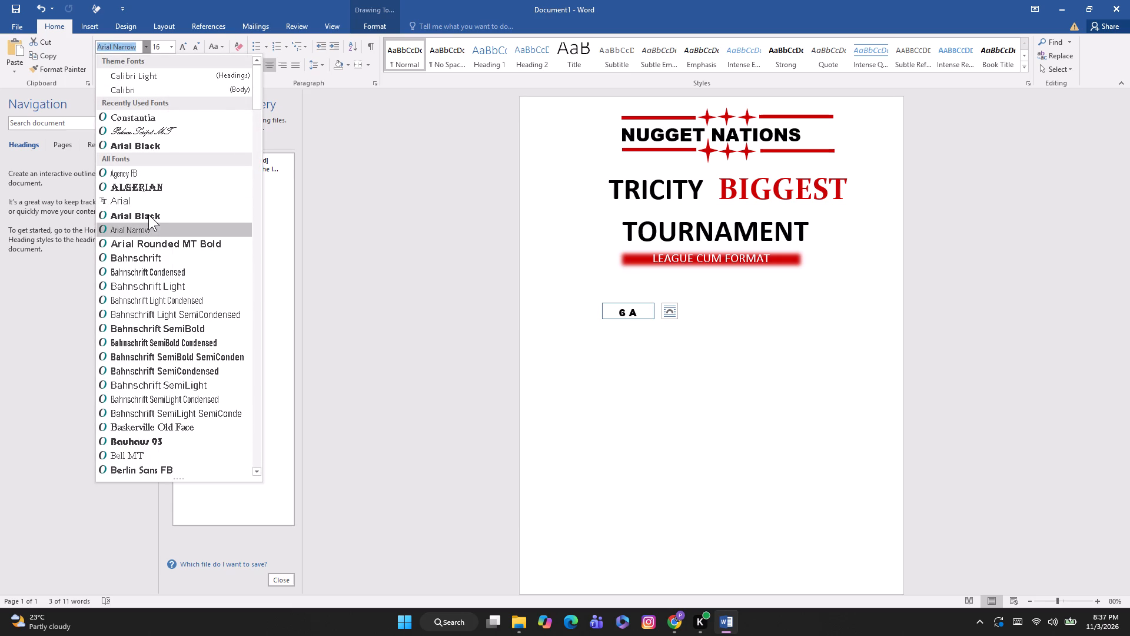
key(Down)
key(Down)
key(Down)
key(Down)
key(Down)
key(Down)
key(Down)
key(Down)
key(Down)
key(Down)
key(Down)
key(Down)
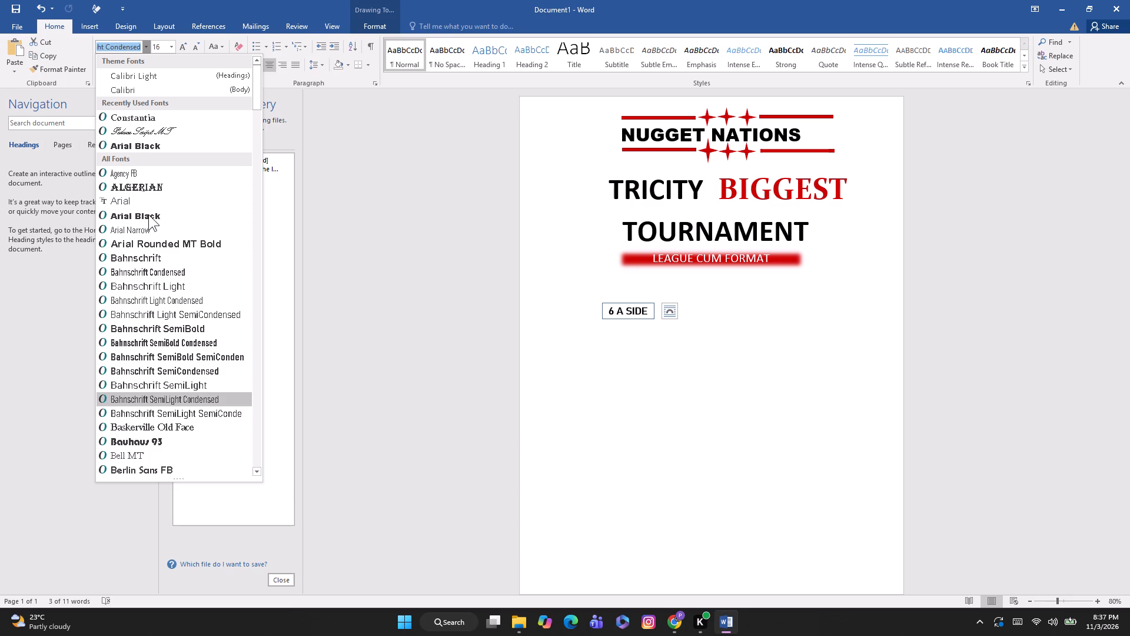
key(Down)
key(Down)
key(Down)
key(Down)
key(Down)
key(Down)
key(Down)
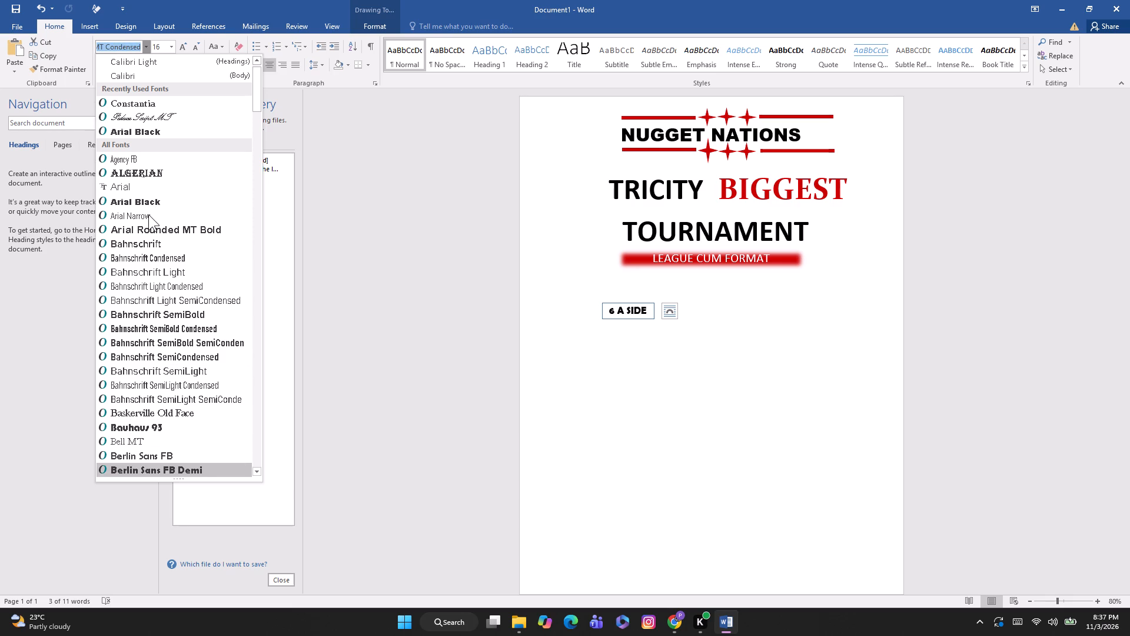
key(Down)
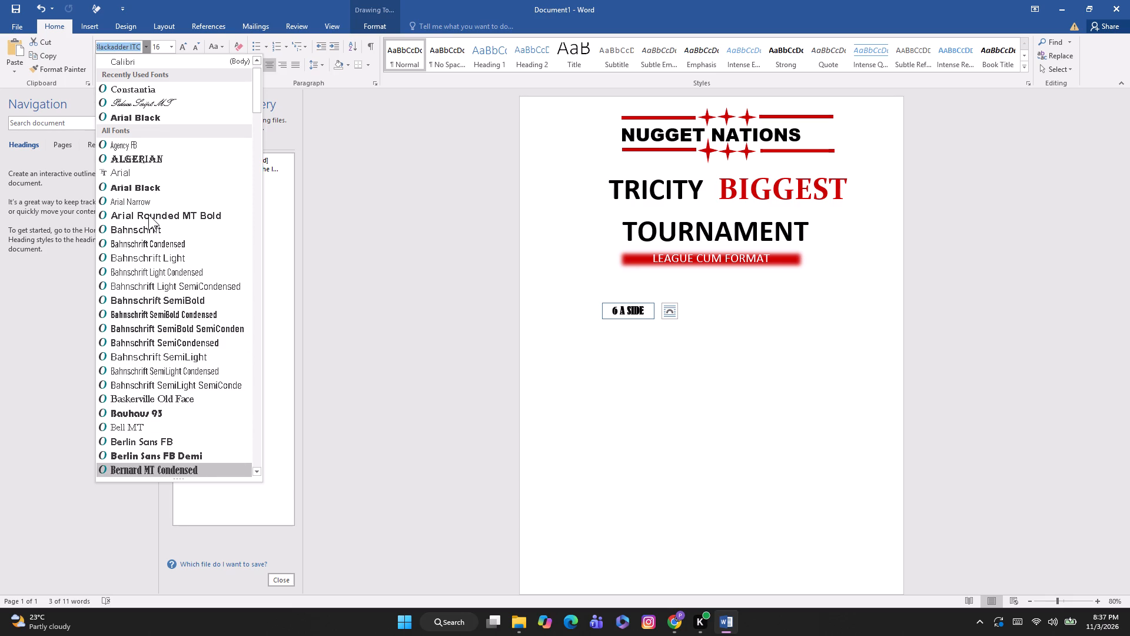
key(Down)
key(Down)
key(Down)
key(Down)
key(Down)
key(Down)
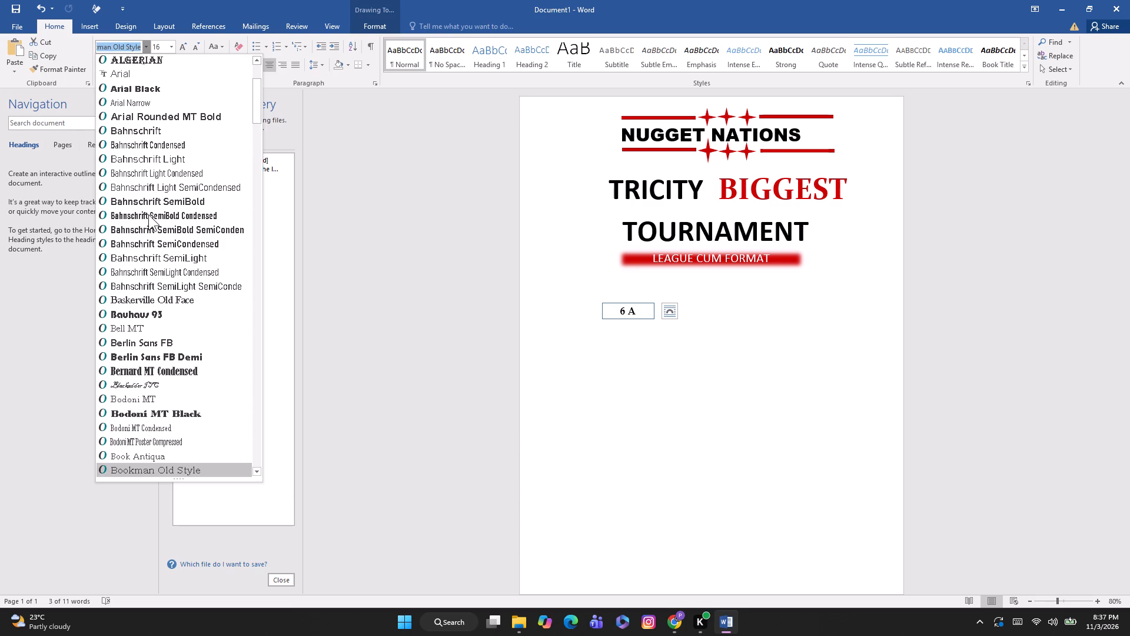
key(Down)
key(Down)
key(Down)
key(Down)
key(Down)
key(Down)
key(Down)
key(Down)
key(Down)
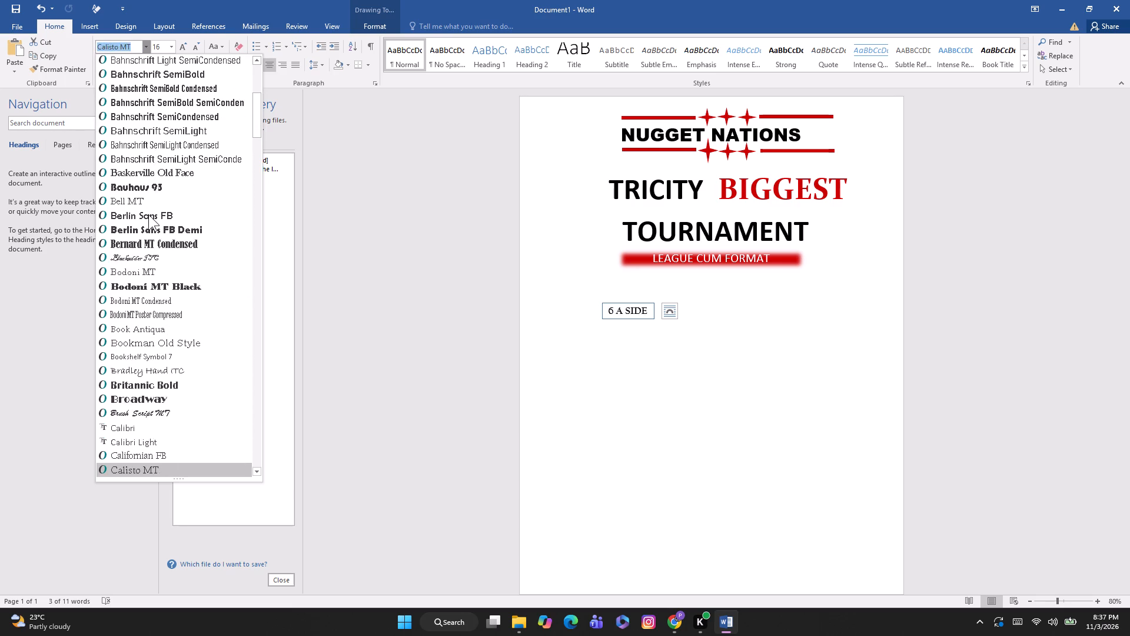
key(Down)
key(Down)
key(Up)
key(Up)
key(Up)
key(Up)
key(Up)
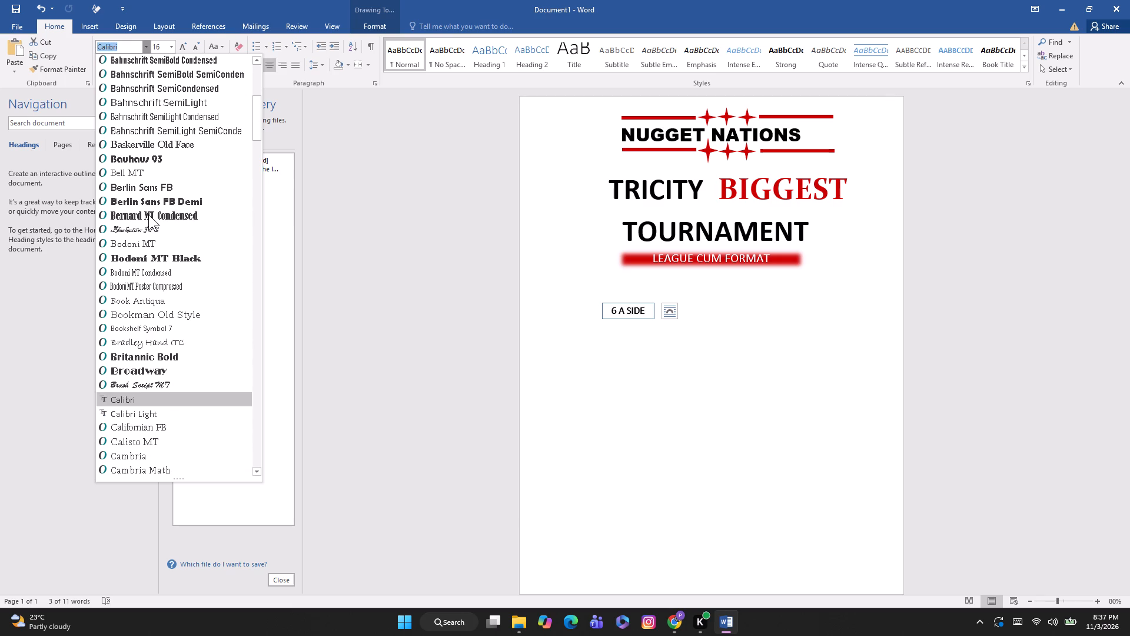
key(Up)
key(Up)
key(Up)
key(Up)
key(Up)
key(Up)
key(Up)
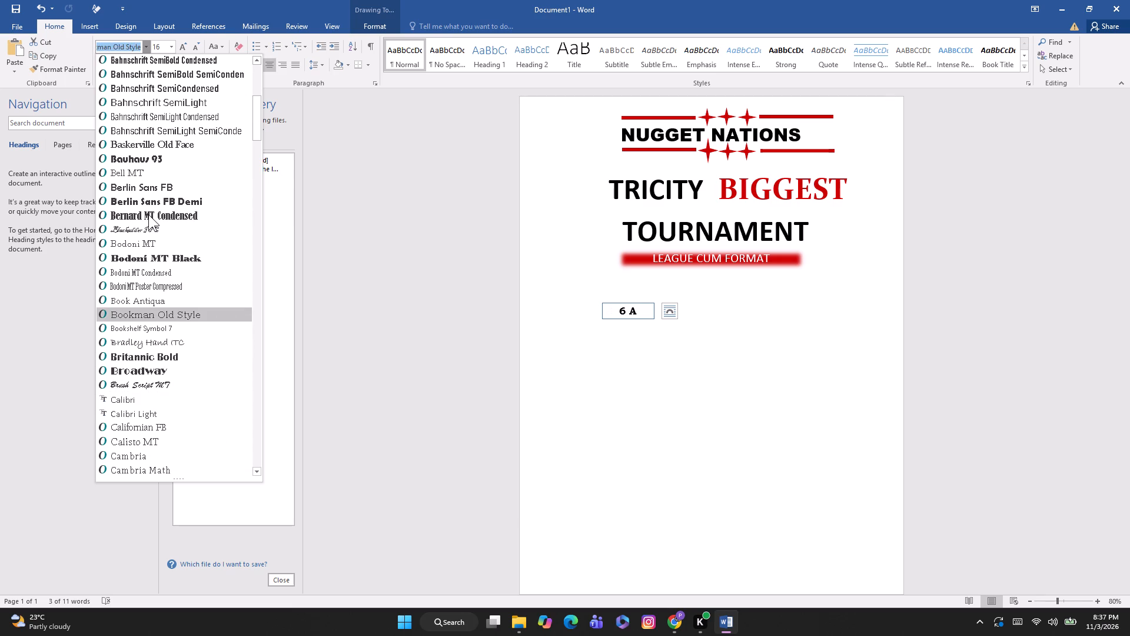
key(Up)
key(Up)
key(Up)
key(Up)
key(Up)
key(Up)
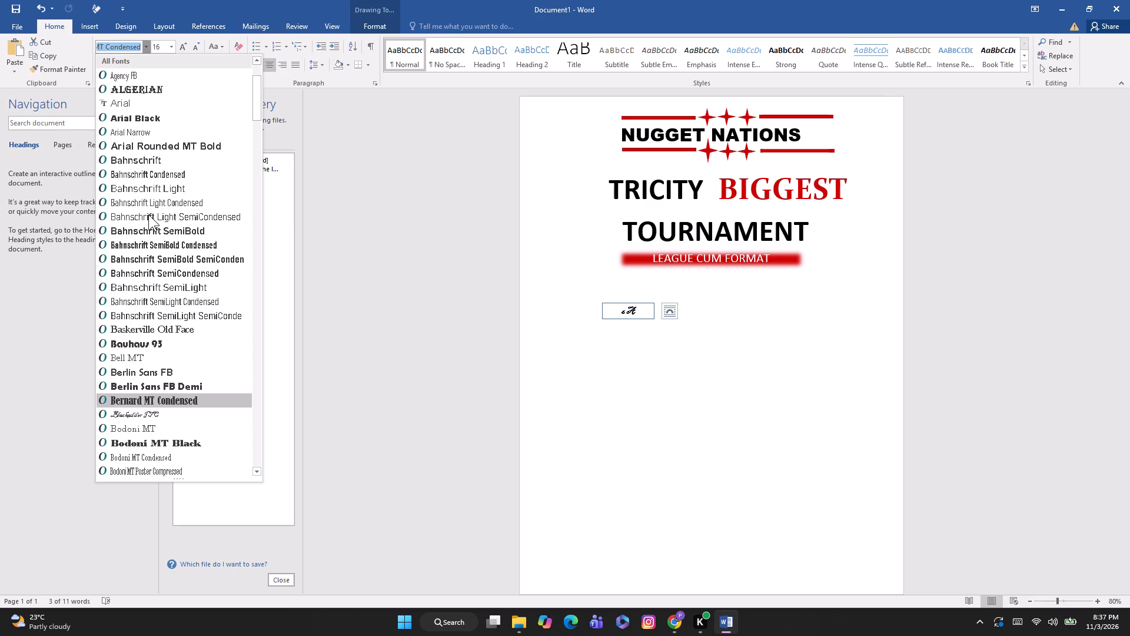
key(Up)
key(Up)
key(Up)
key(Up)
key(Up)
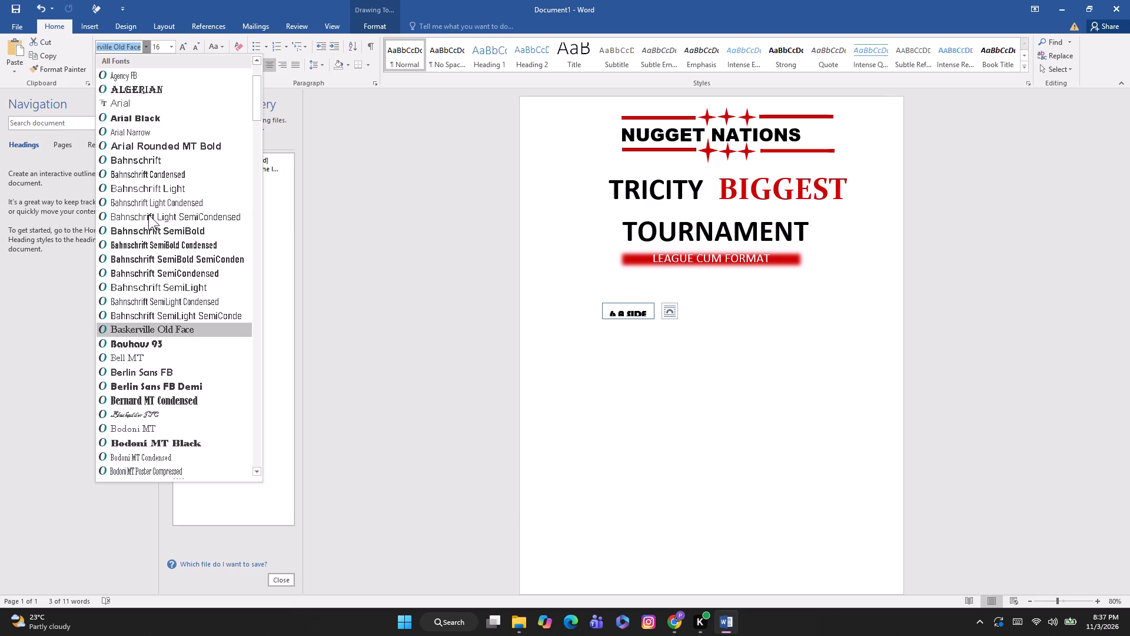
key(Up)
key(Up)
key(Up)
key(Up)
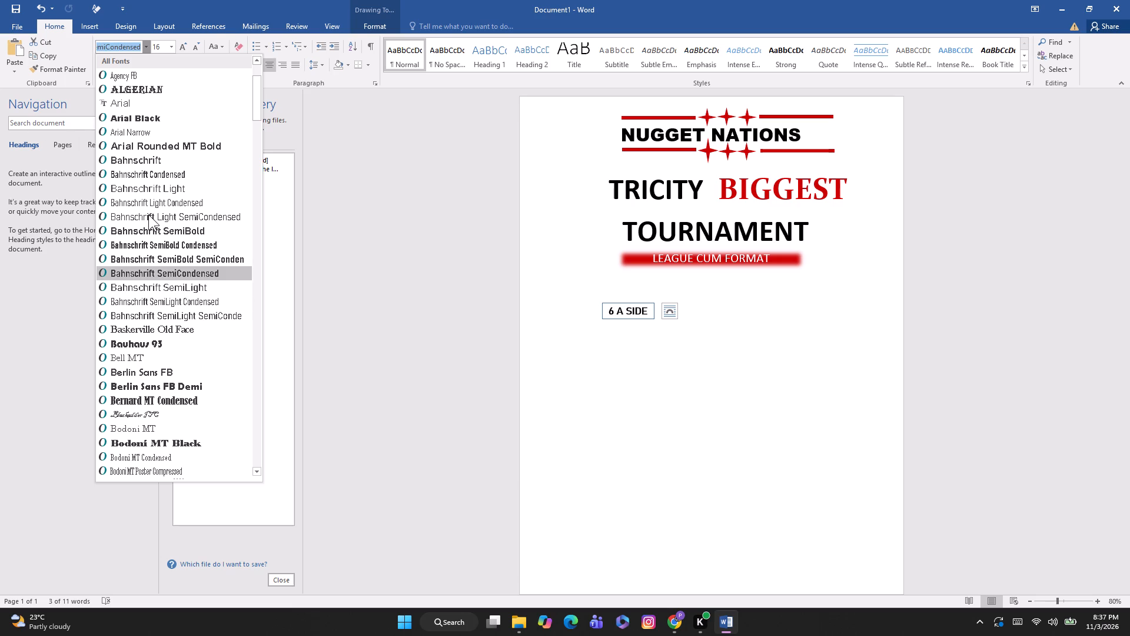
key(Up)
key(Up)
key(Up)
key(Up)
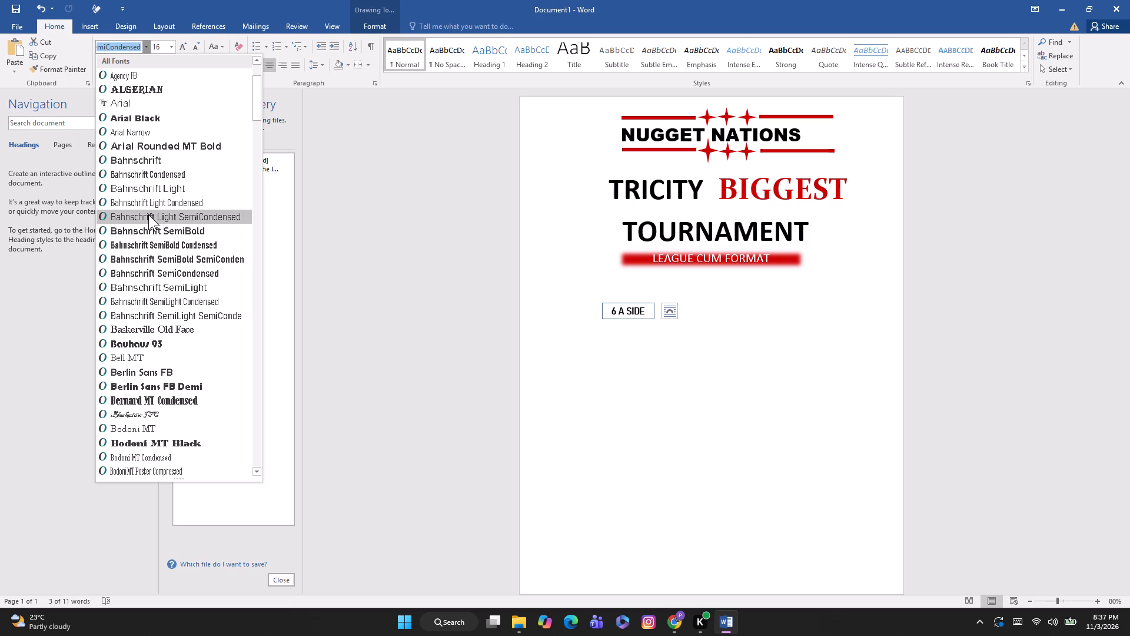
key(Up)
key(Up)
key(Up)
key(Up)
key(Up)
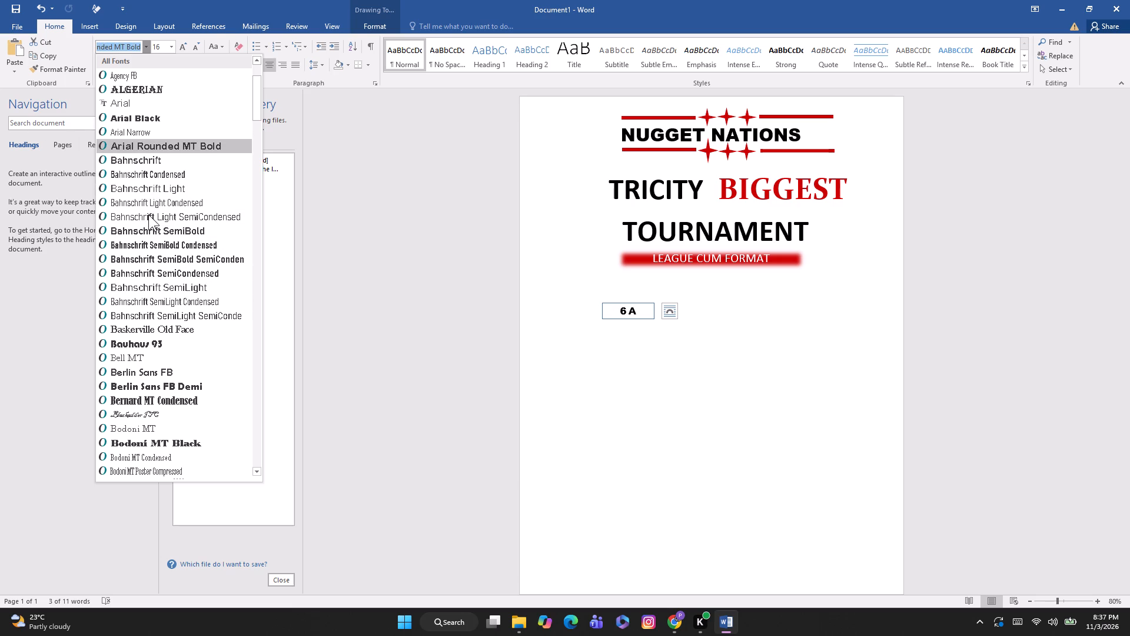
key(Down)
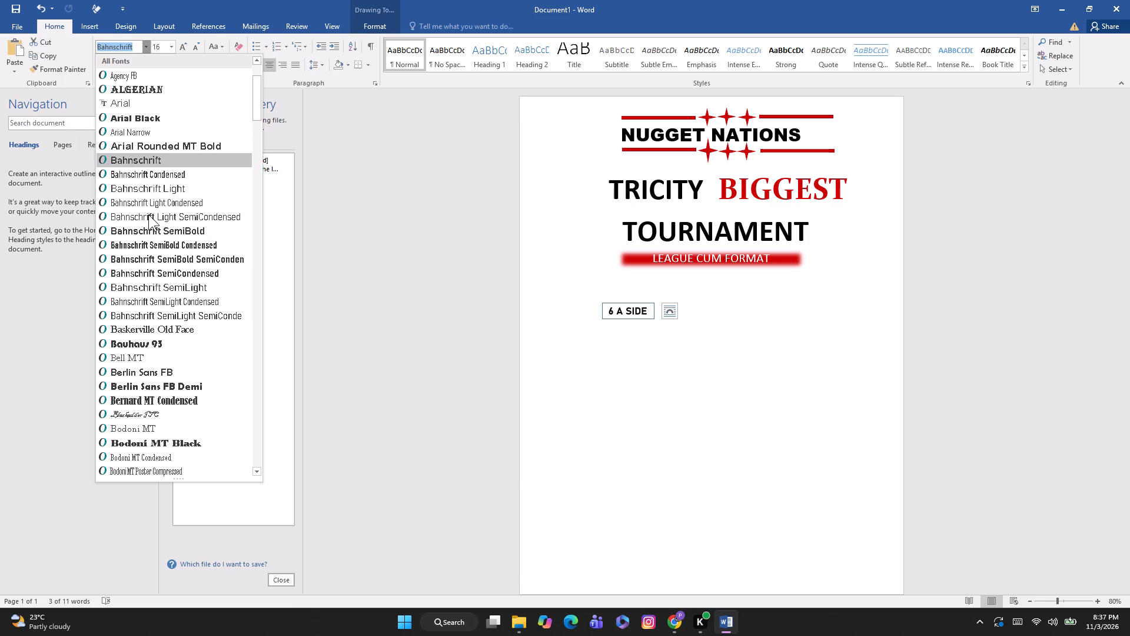
click(665, 352)
Widen the 6 A SIDE rectangle to about 2.07 by 0.36 inches and align its left edge with the page's left margin.
click(639, 312)
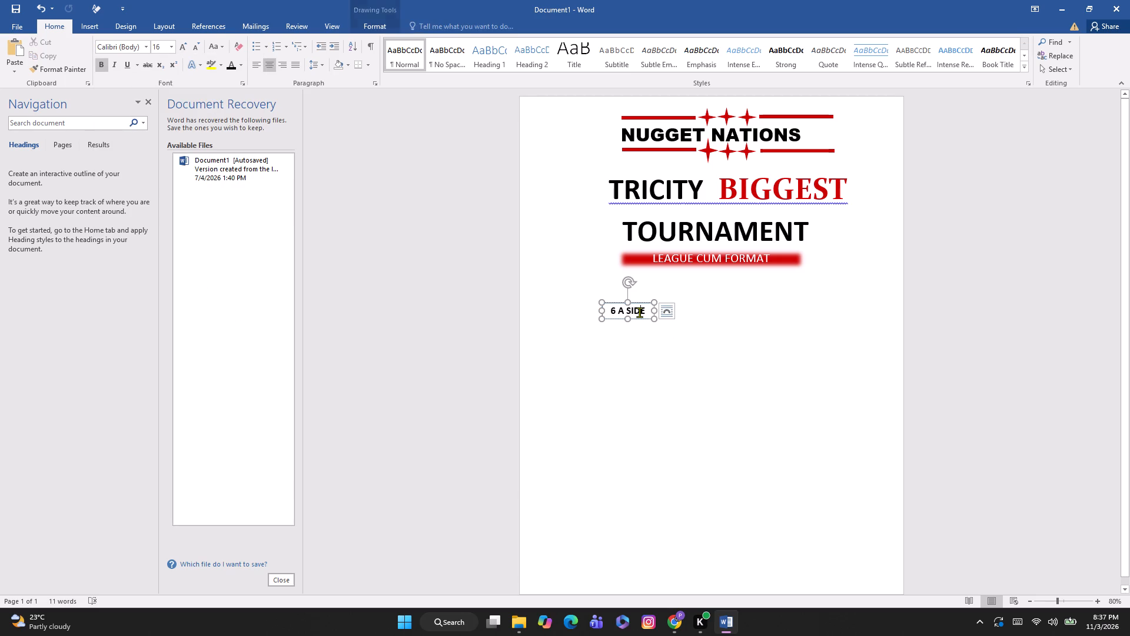
drag(656, 322, 672, 330)
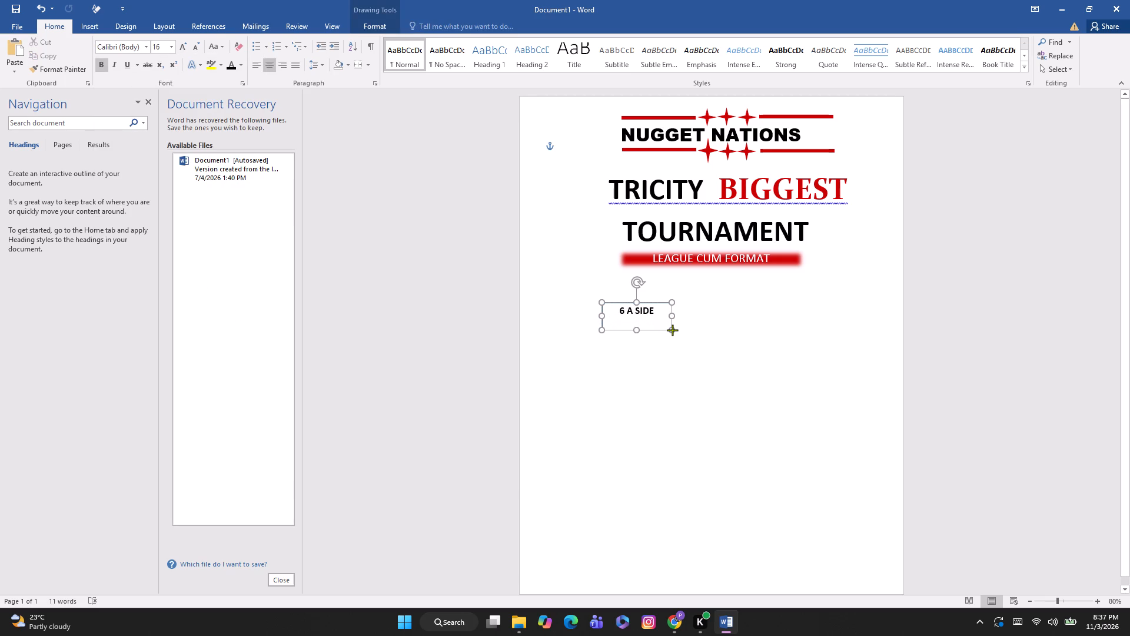
drag(672, 330, 696, 319)
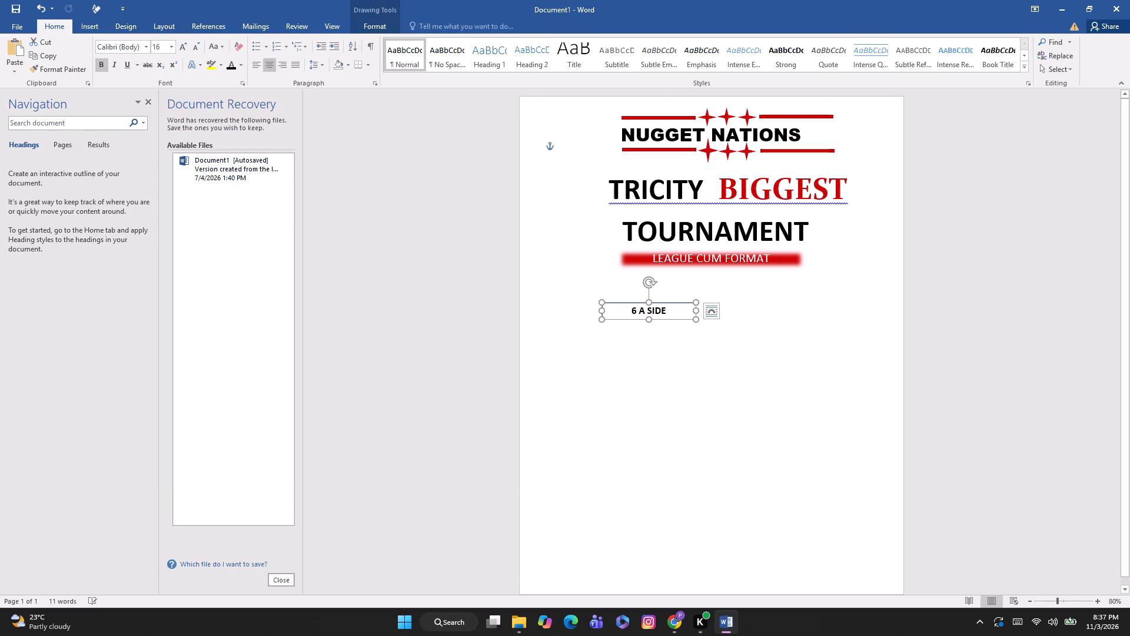
drag(660, 309, 647, 306)
drag(666, 317, 664, 317)
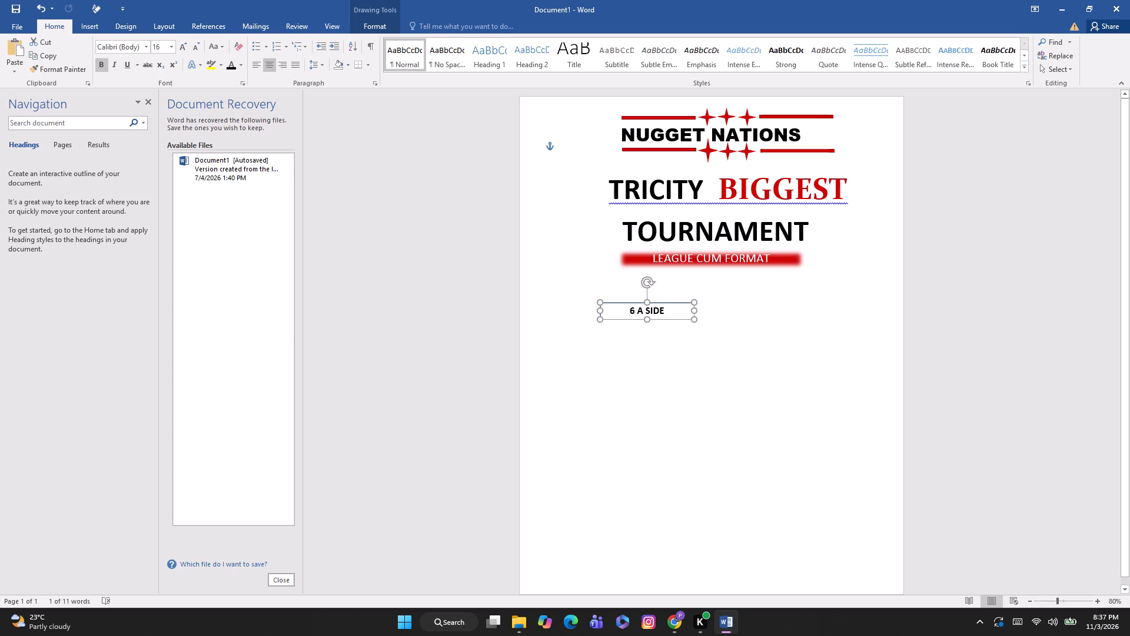
drag(664, 317, 631, 310)
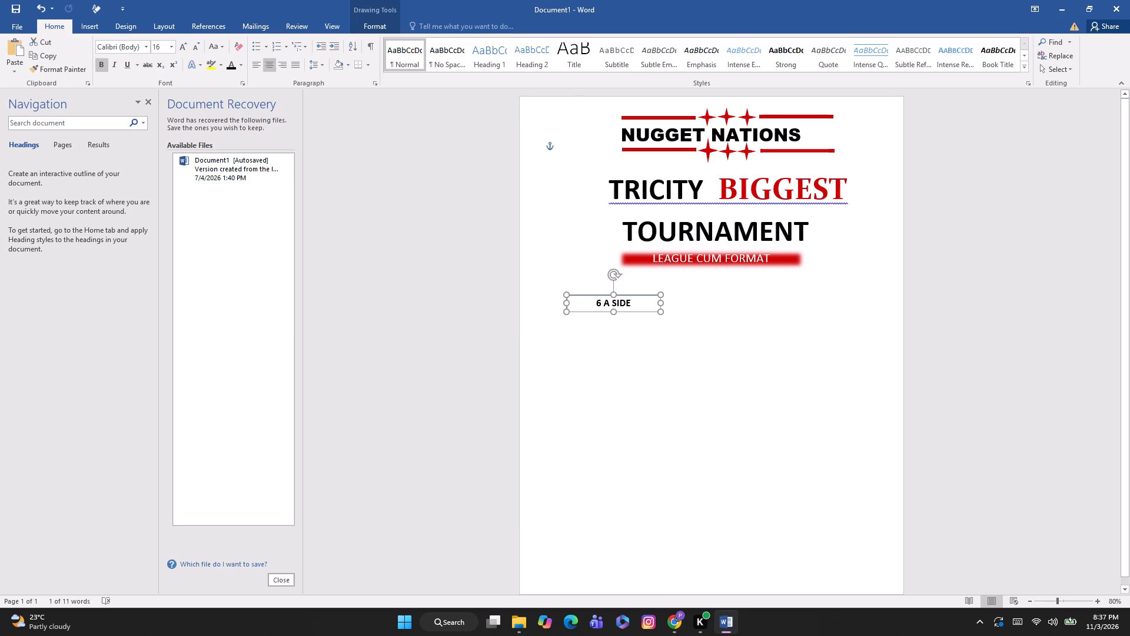
drag(631, 310, 628, 310)
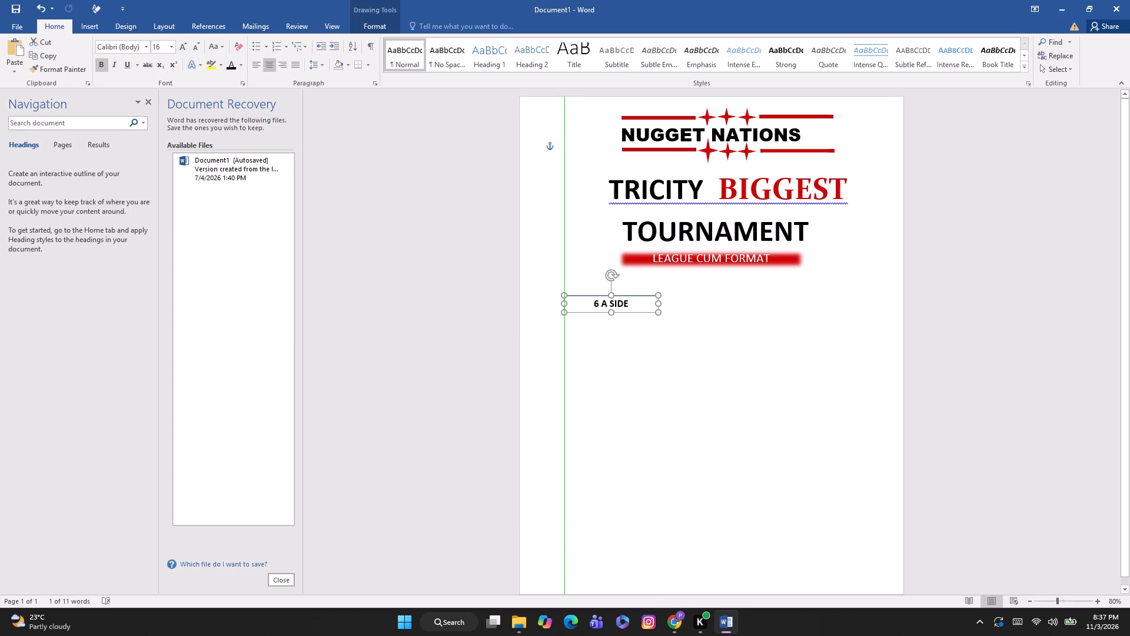
drag(628, 310, 627, 310)
Increase the 6 A SIDE text to font size 20.
drag(633, 306, 594, 302)
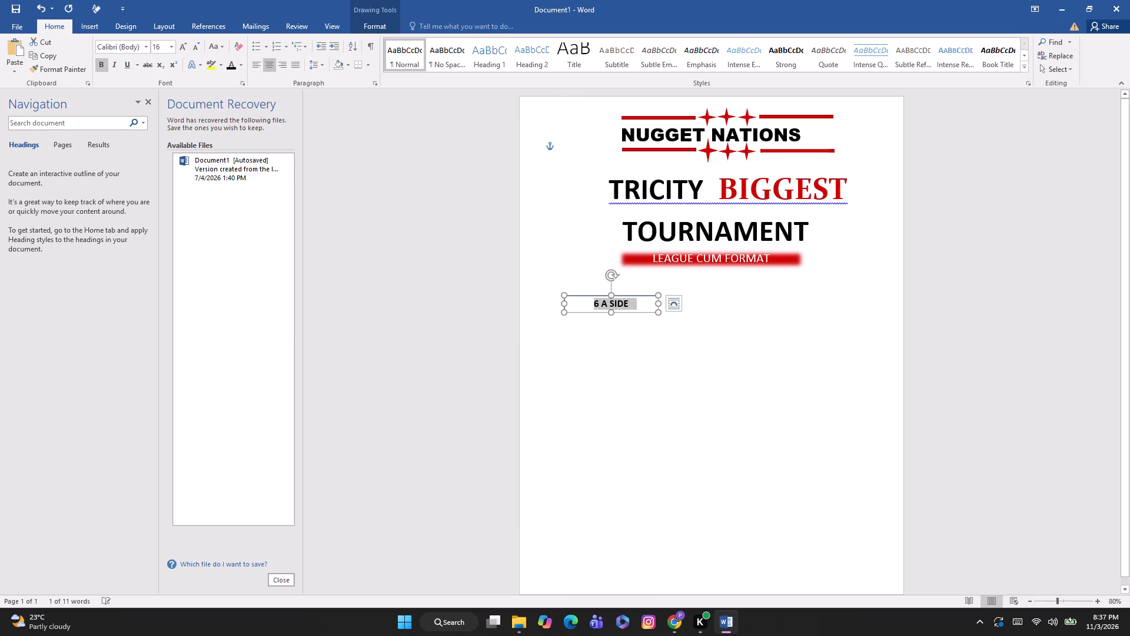
click(184, 45)
click(184, 45)
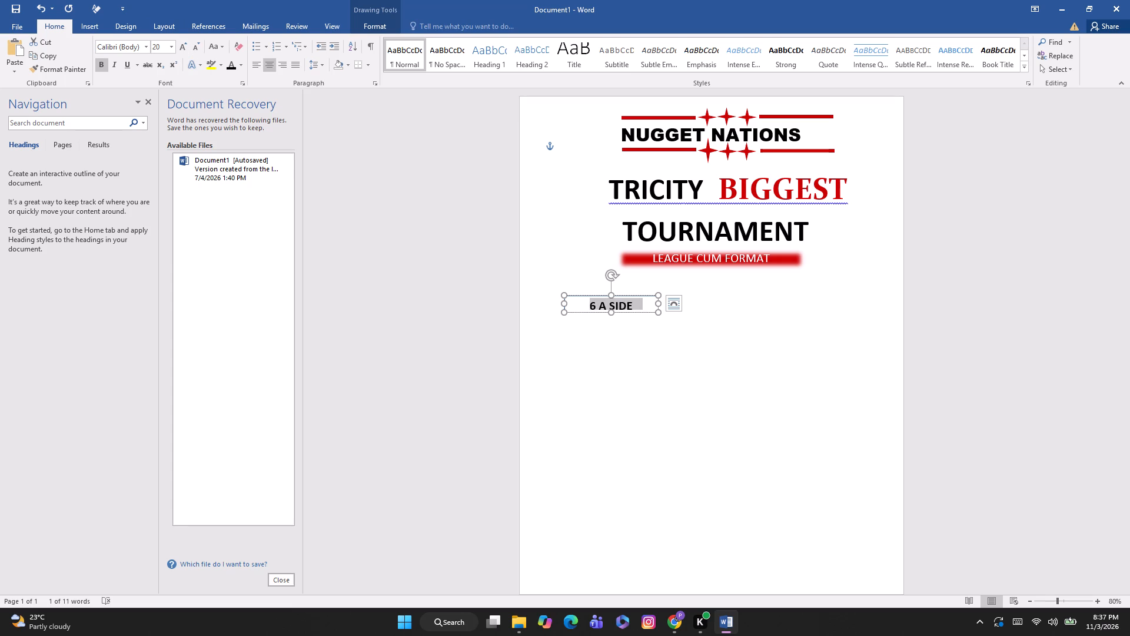
click(559, 312)
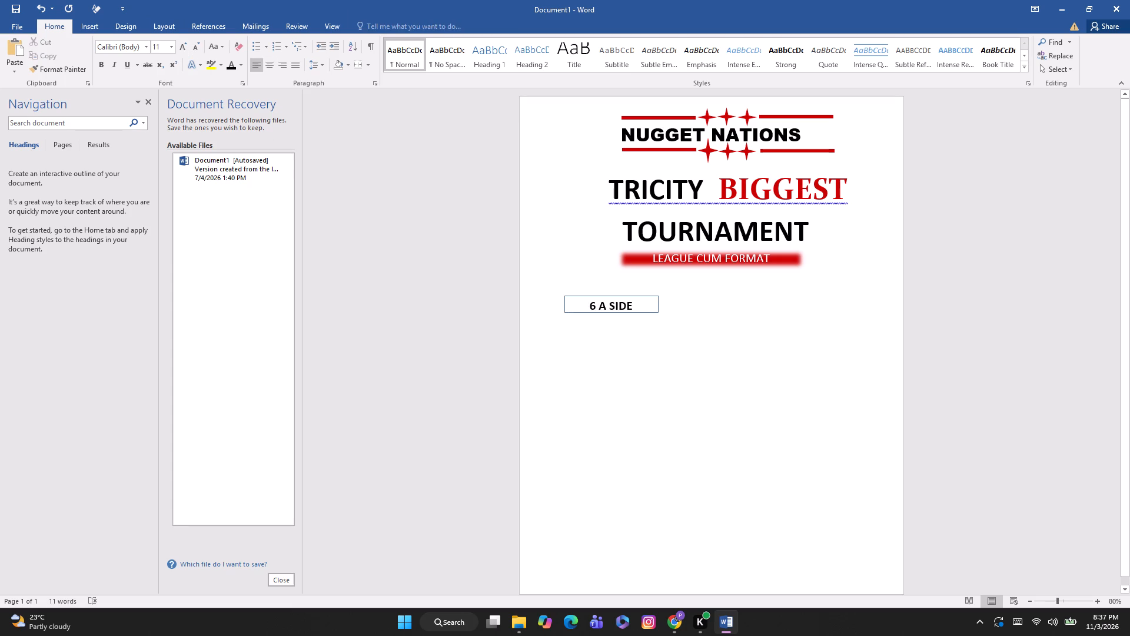
Make the outline of the 6 A SIDE rectangle invisible against the white page.
click(642, 315)
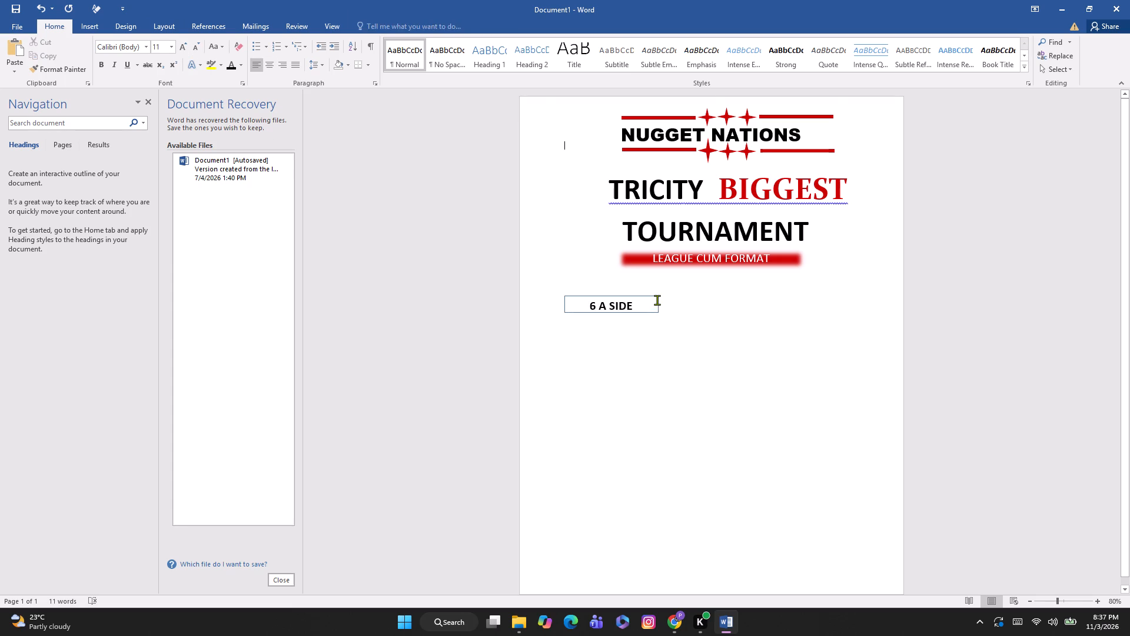
double_click(657, 300)
click(646, 295)
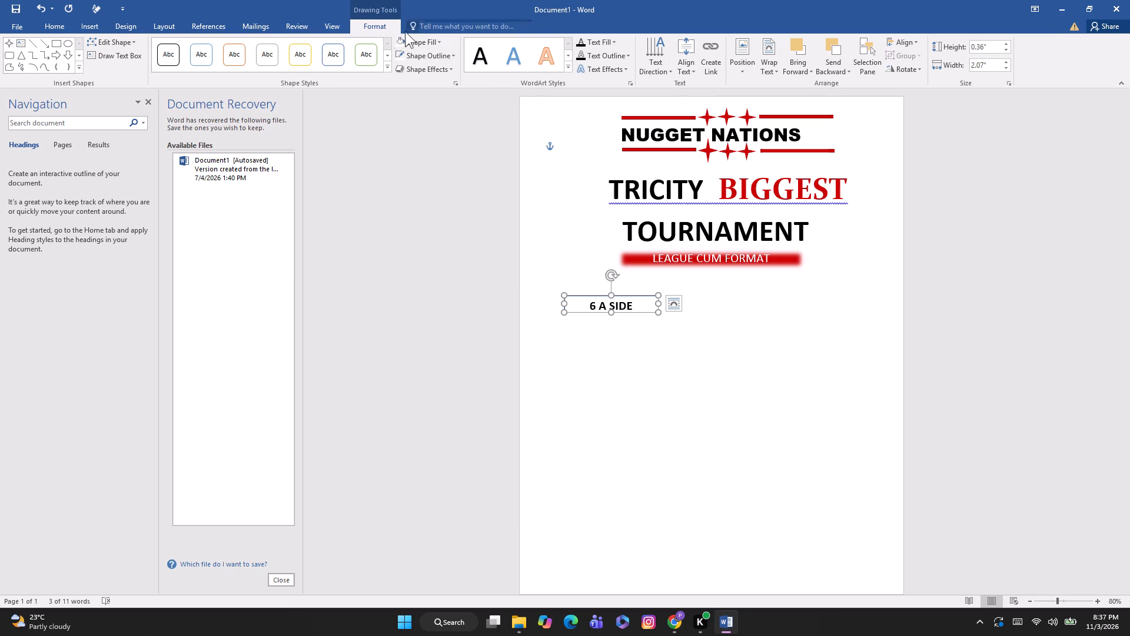
drag(413, 55, 398, 83)
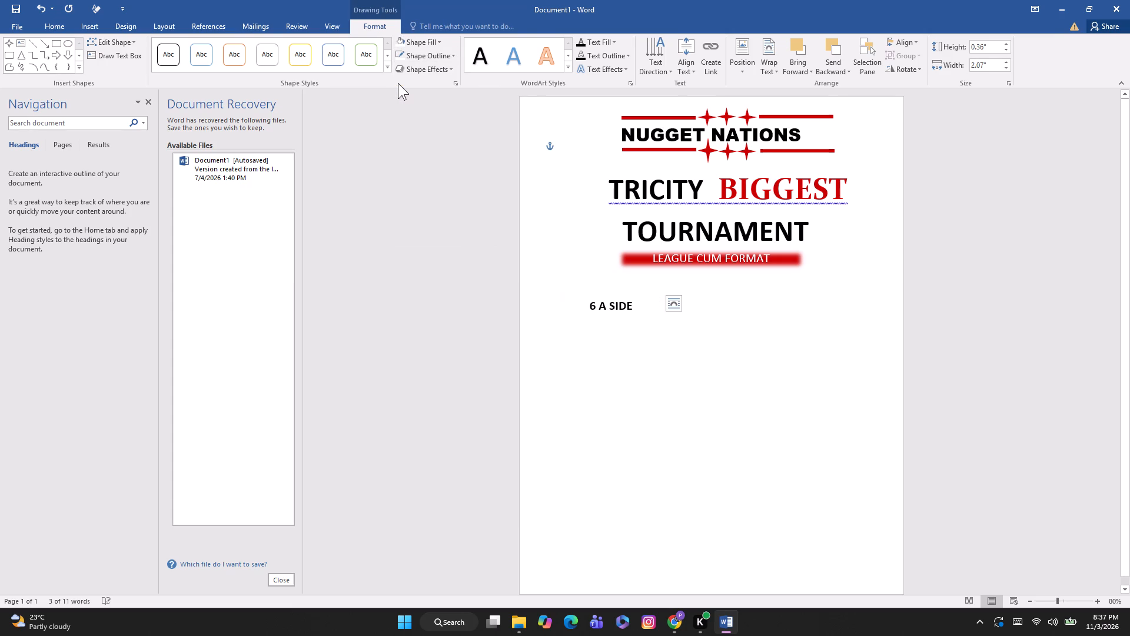
click(398, 83)
click(432, 194)
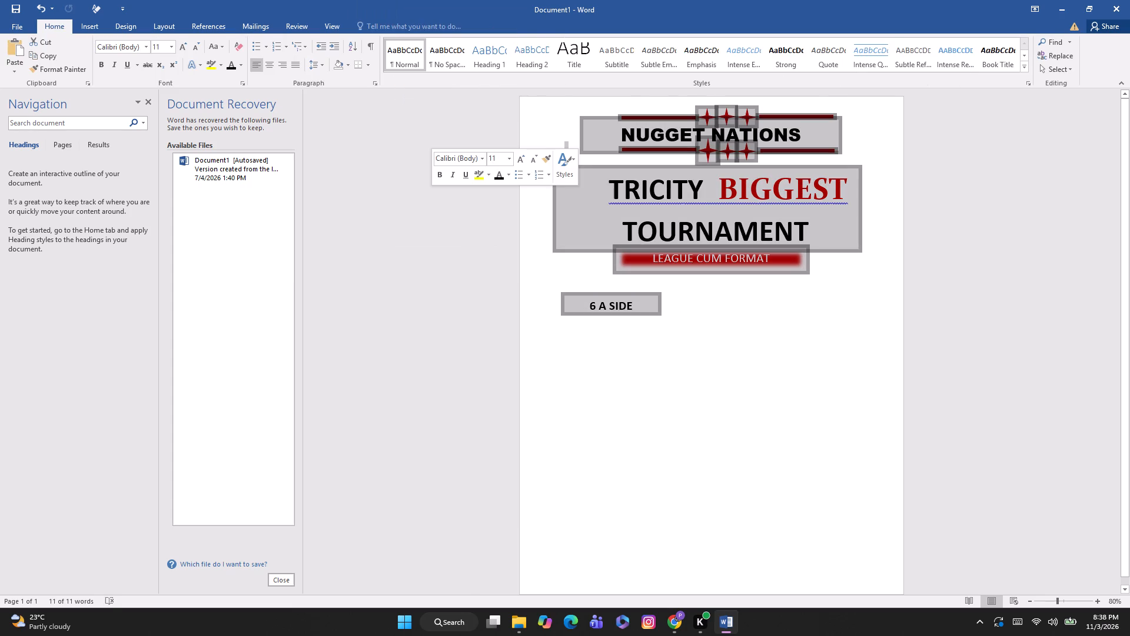
click(737, 476)
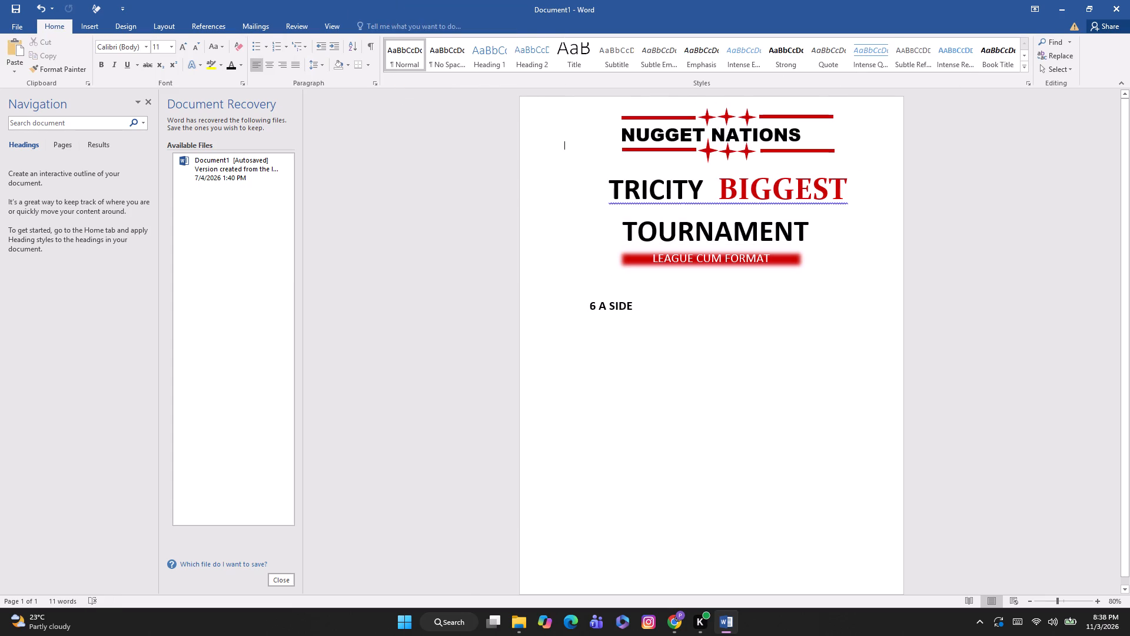
Move the 6 A SIDE box up slightly, closer to the red LEAGUE CUM FORMAT bar.
drag(617, 310, 620, 302)
click(620, 302)
click(653, 366)
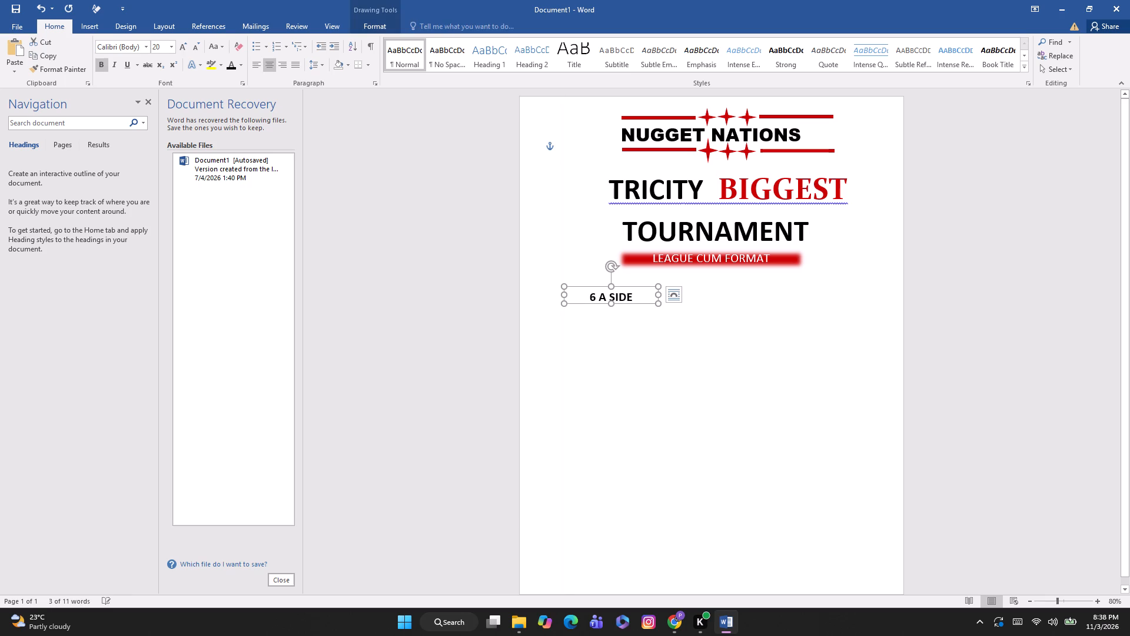